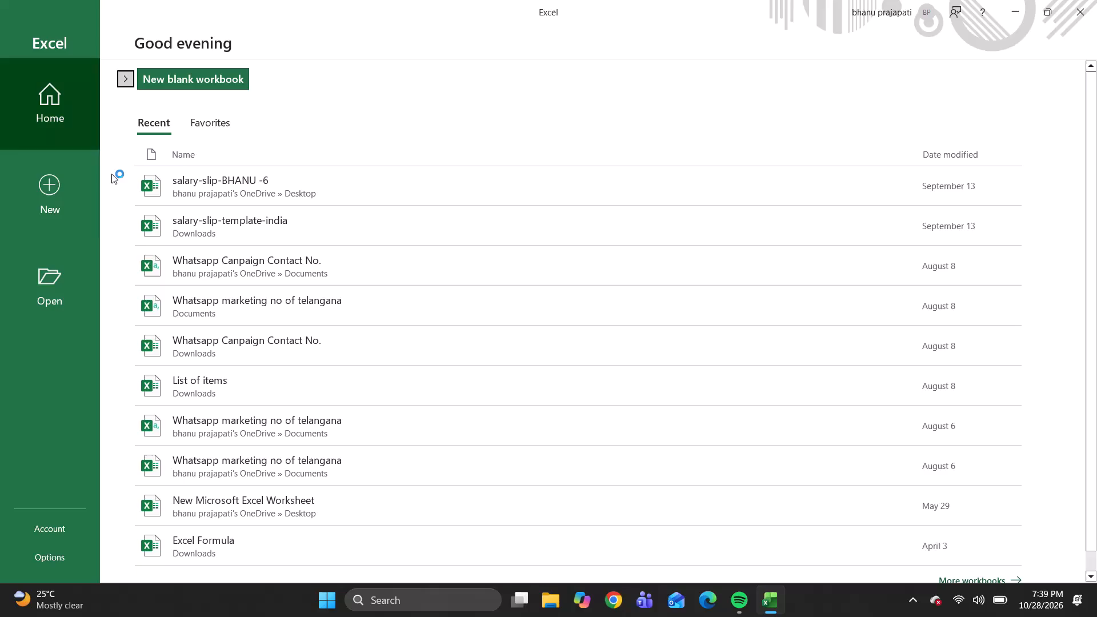
Create a new blank workbook.
left_click(42, 202)
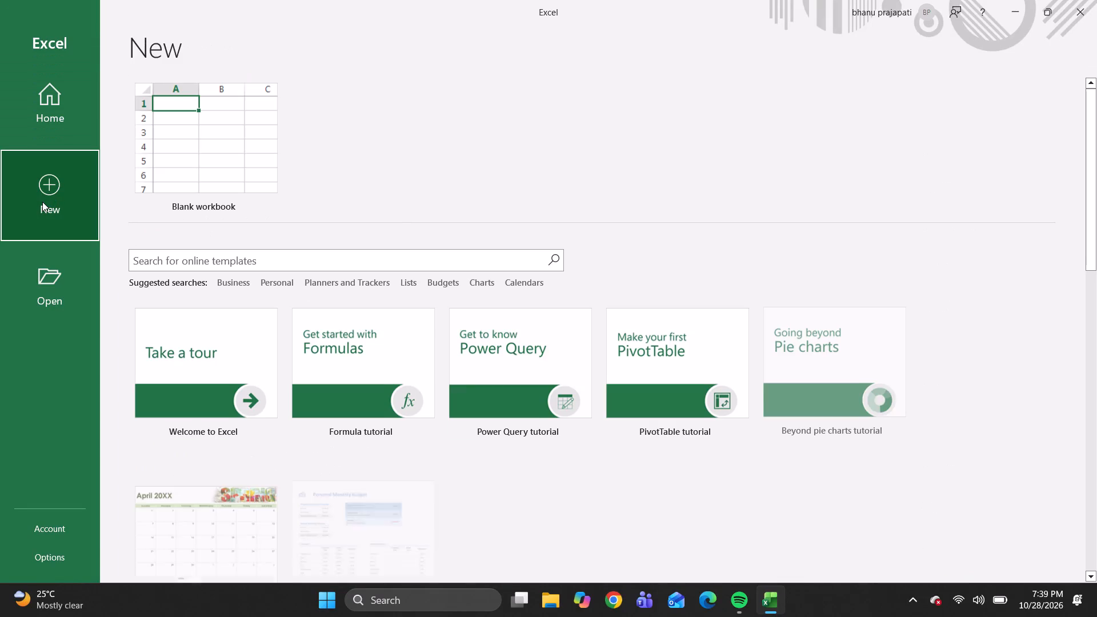
left_click(197, 122)
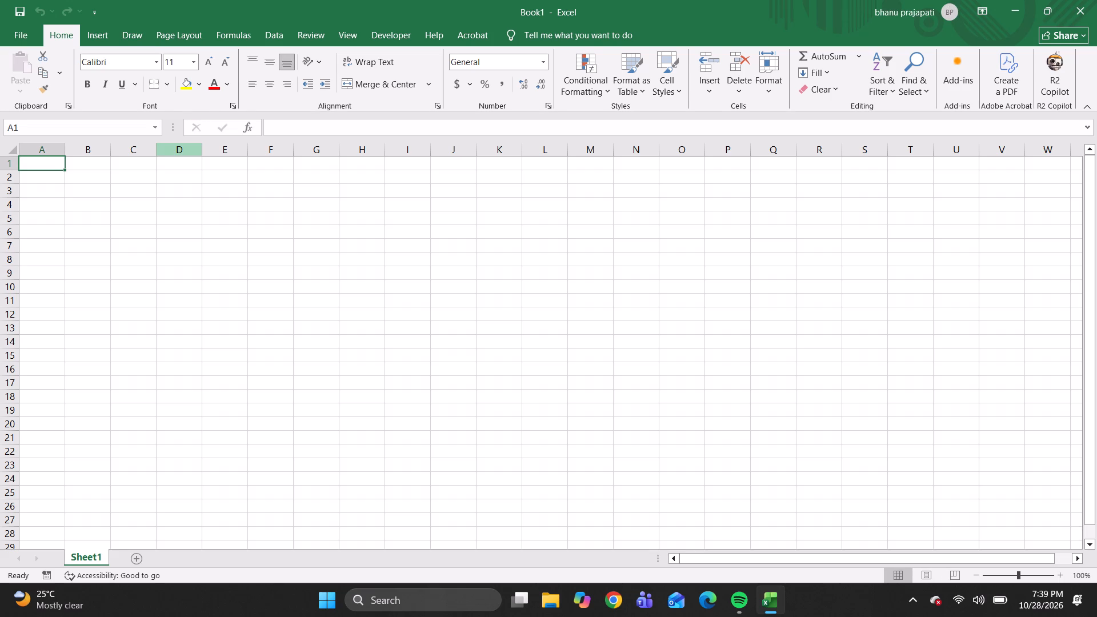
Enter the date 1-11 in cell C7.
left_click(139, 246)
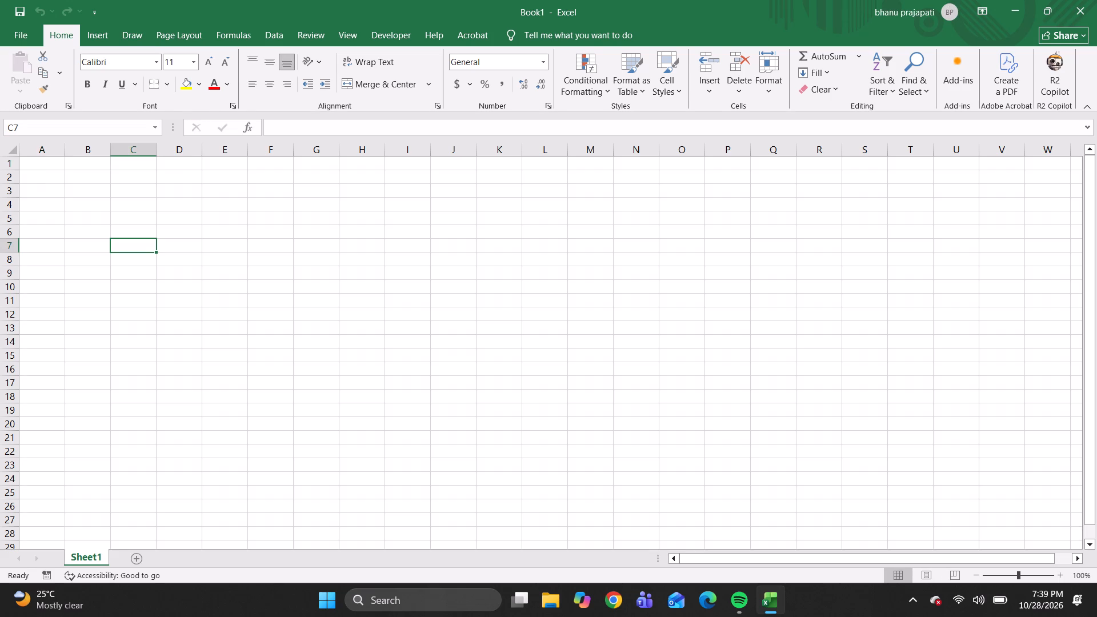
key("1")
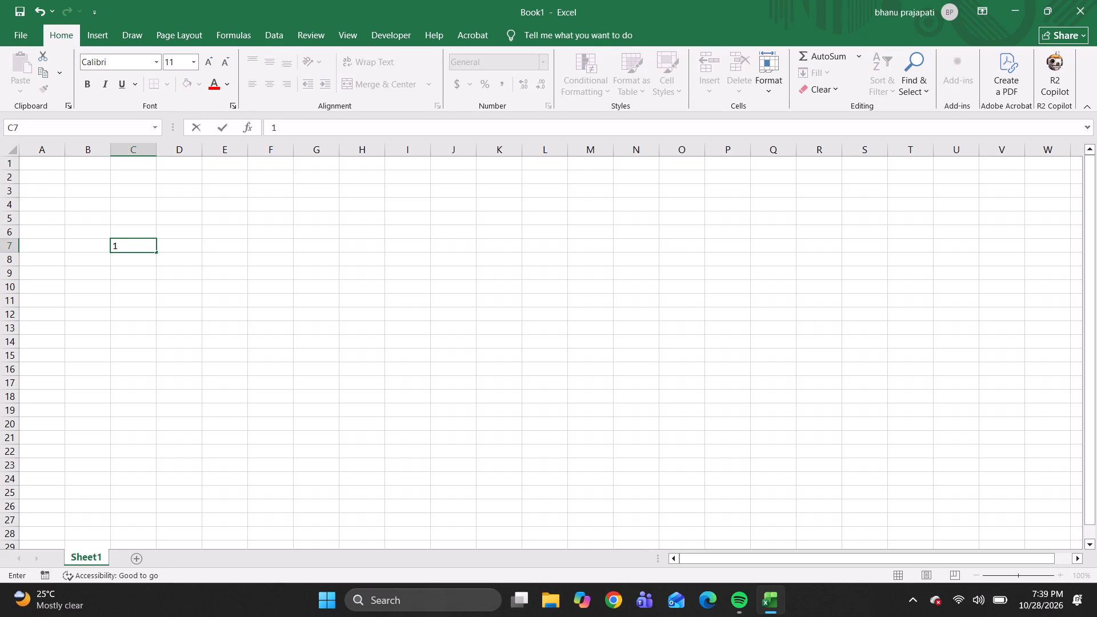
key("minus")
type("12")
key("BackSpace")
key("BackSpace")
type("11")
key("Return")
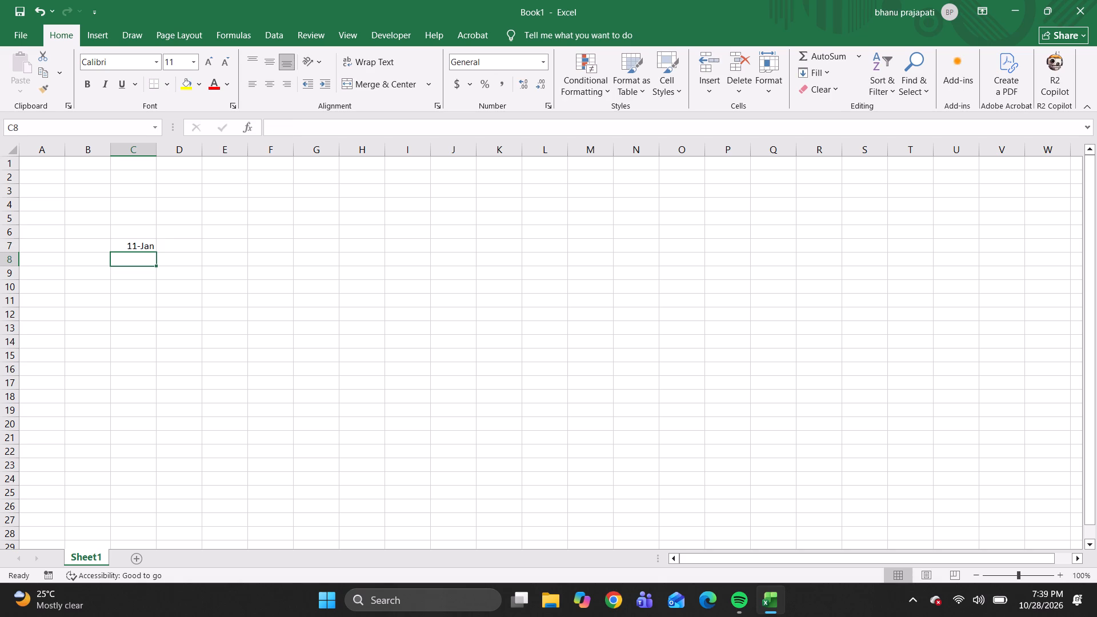
Re-enter the date in cell C7 as 01-11.
left_click(135, 247)
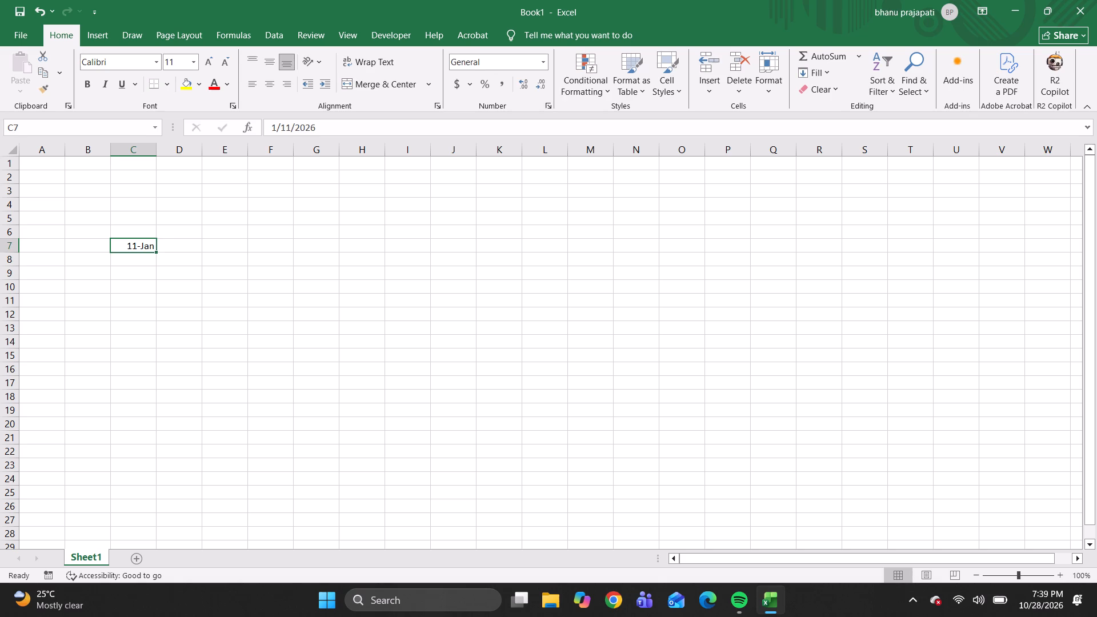
type("01-11")
key("Return")
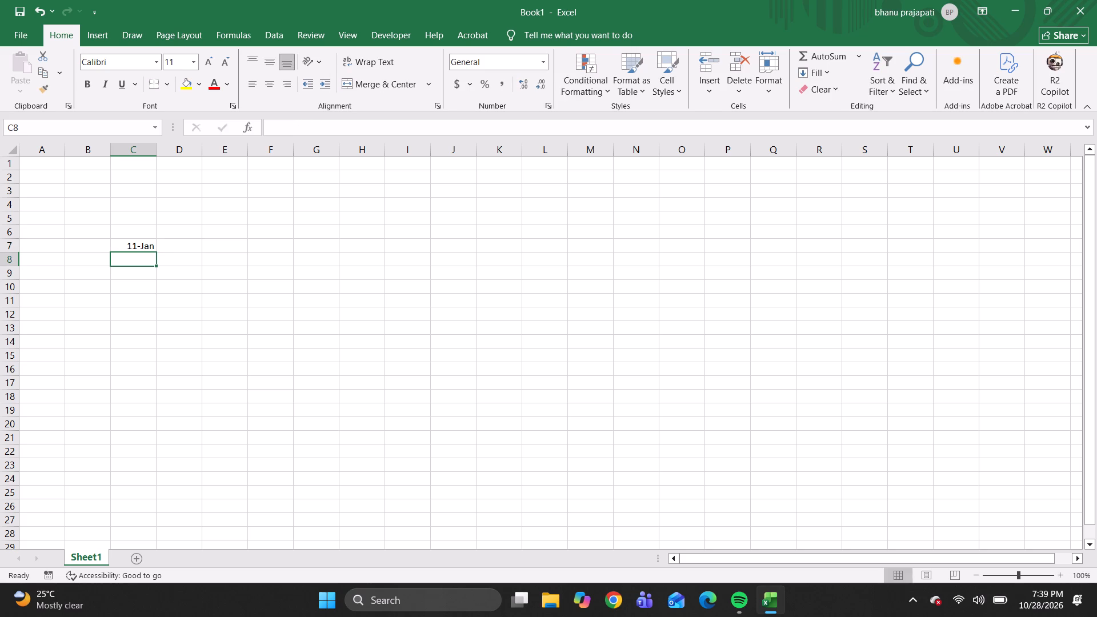
Correct the date in cell C7 to 11/1/2026.
left_click(133, 245)
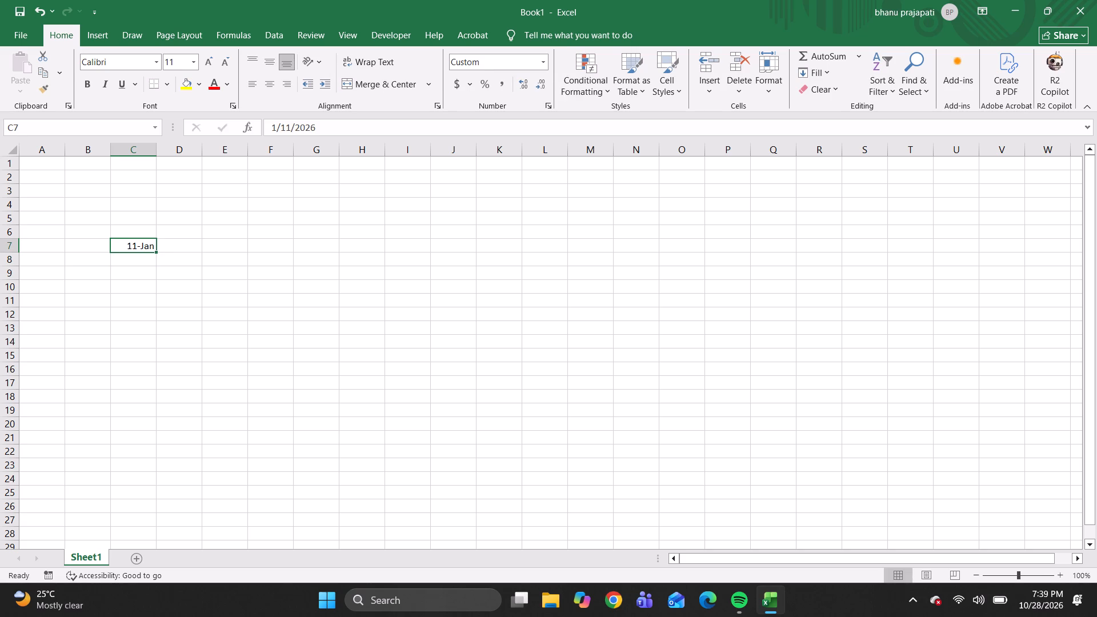
left_click(275, 125)
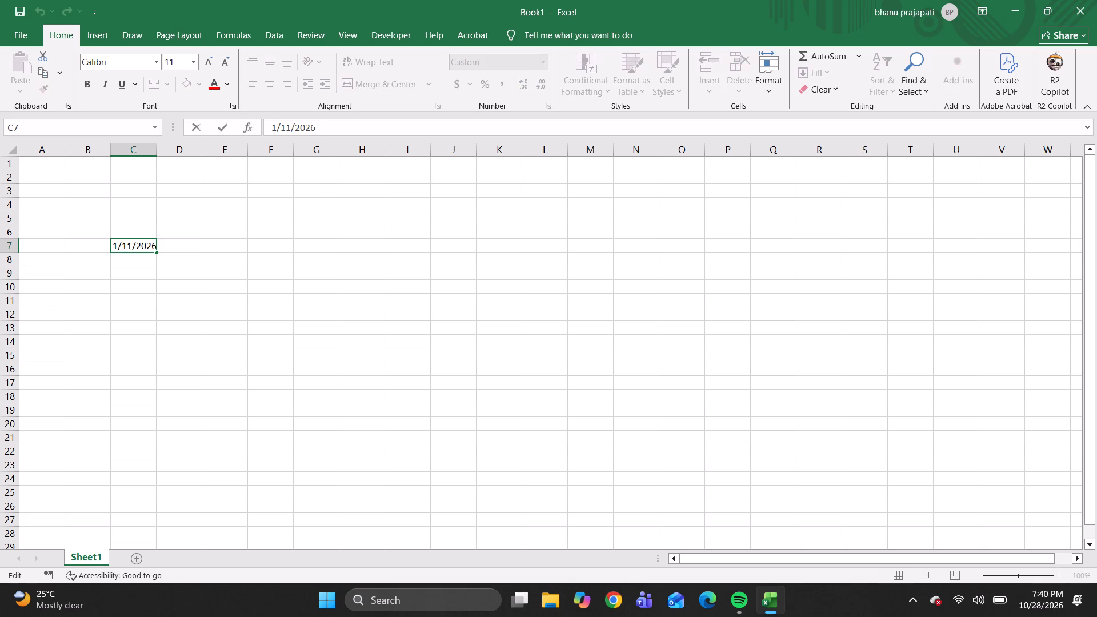
key("1")
key("Right")
key("Right")
key("BackSpace")
key("Return")
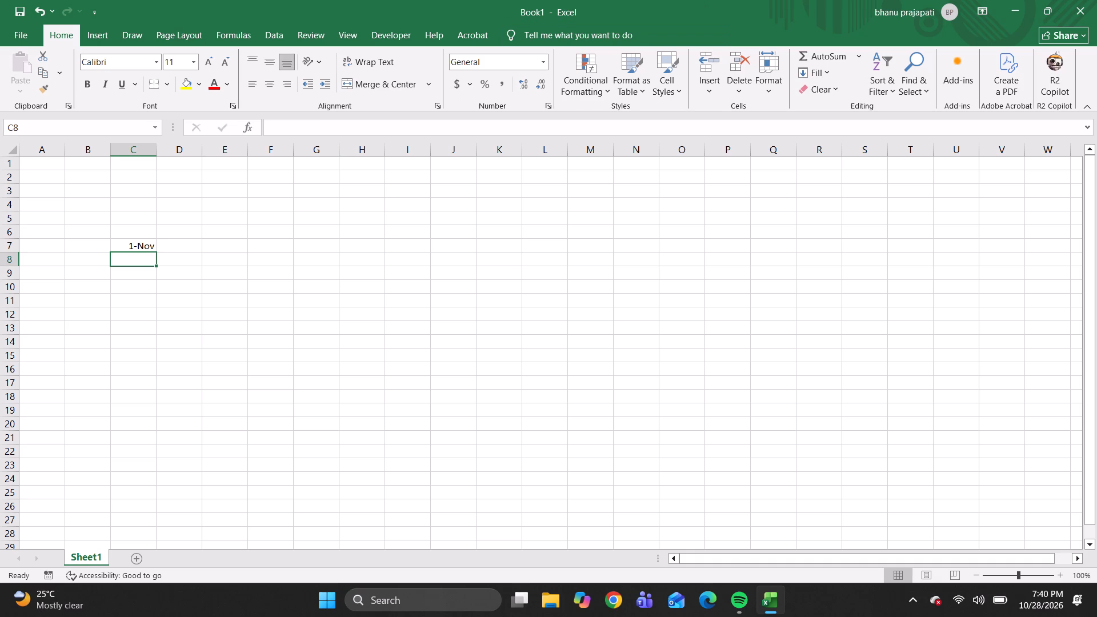
double_click(135, 248)
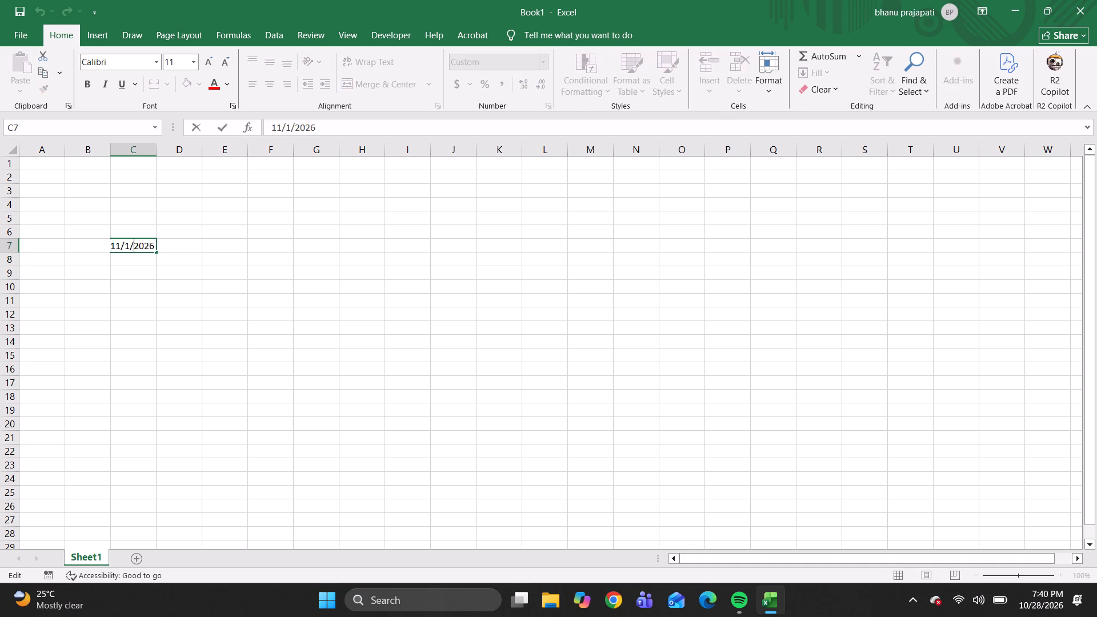
key("Return")
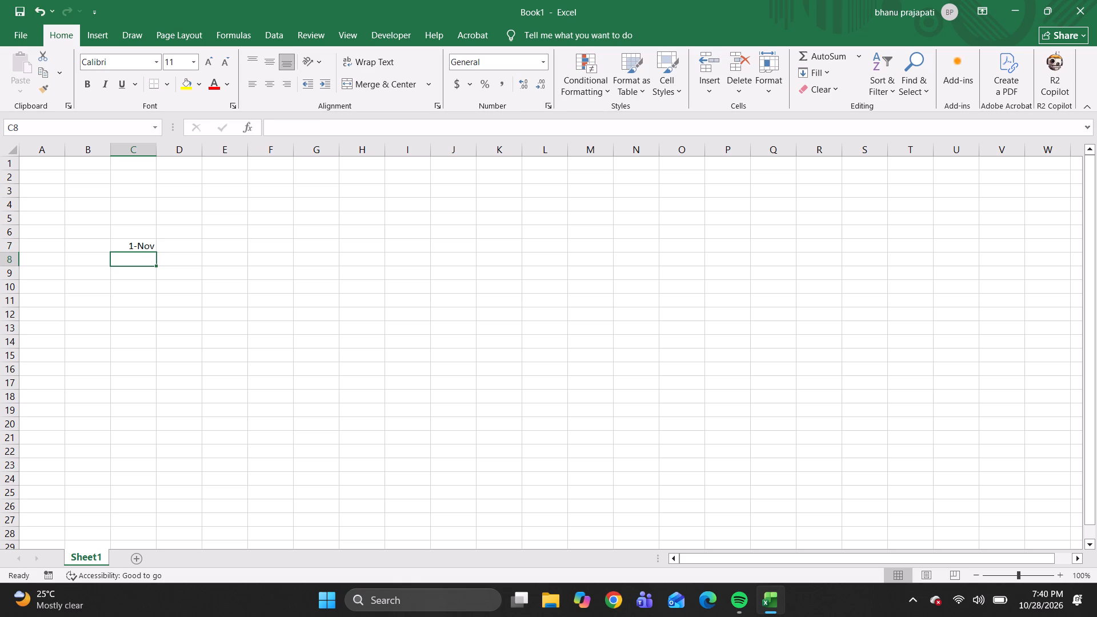
Fill the date series from C7 down to C36, running from 1-Nov to 30-Nov.
key("Up")
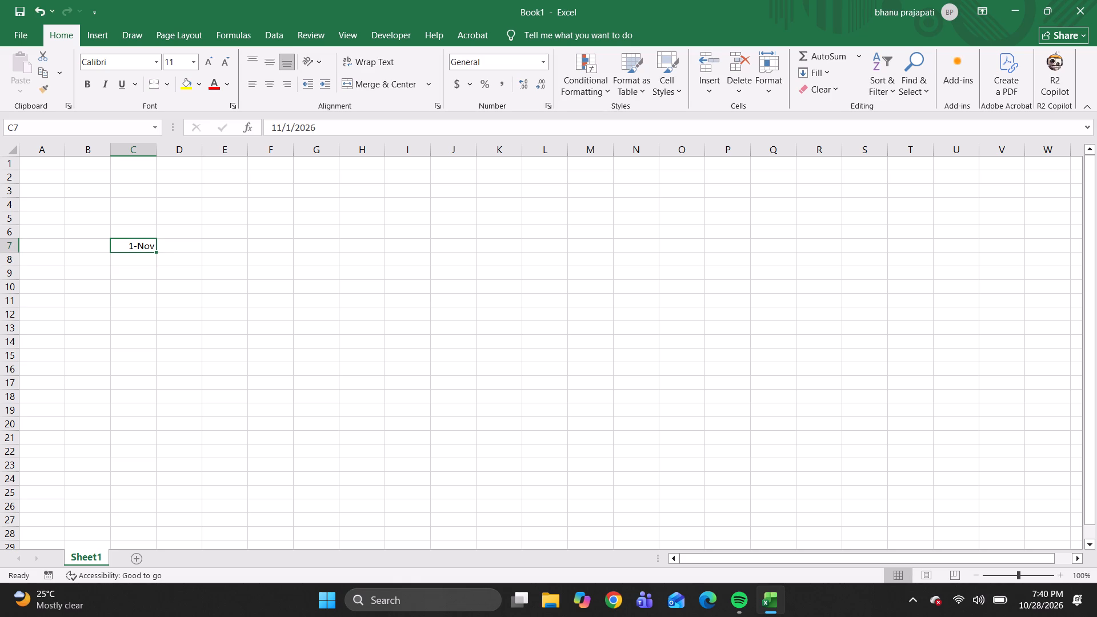
left_click_drag(154, 251, 154, 269)
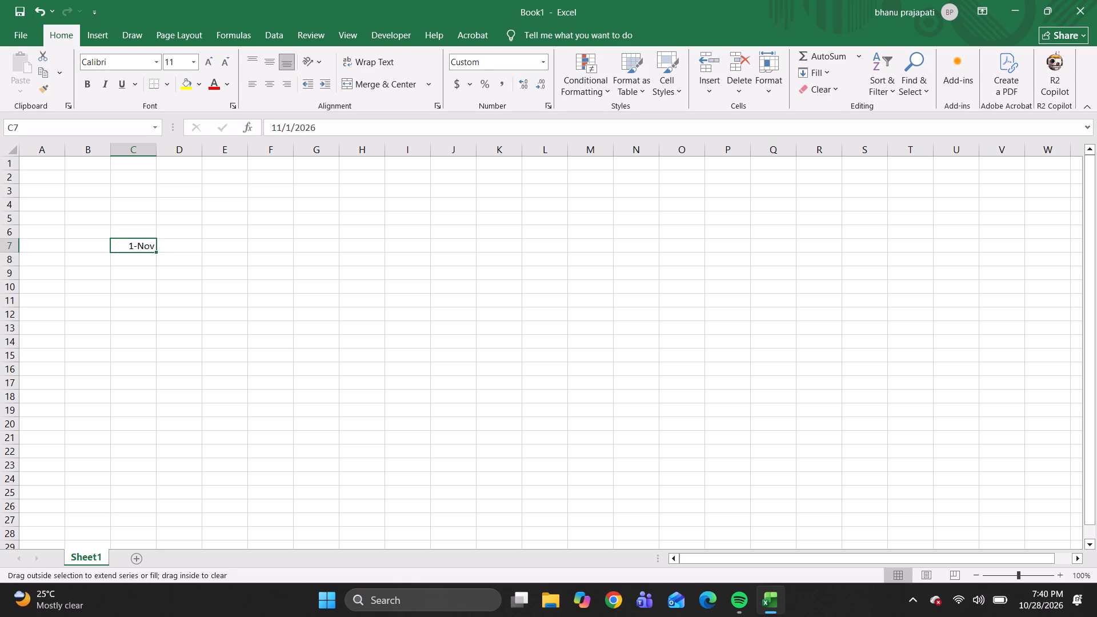
left_click_drag(154, 269, 141, 554)
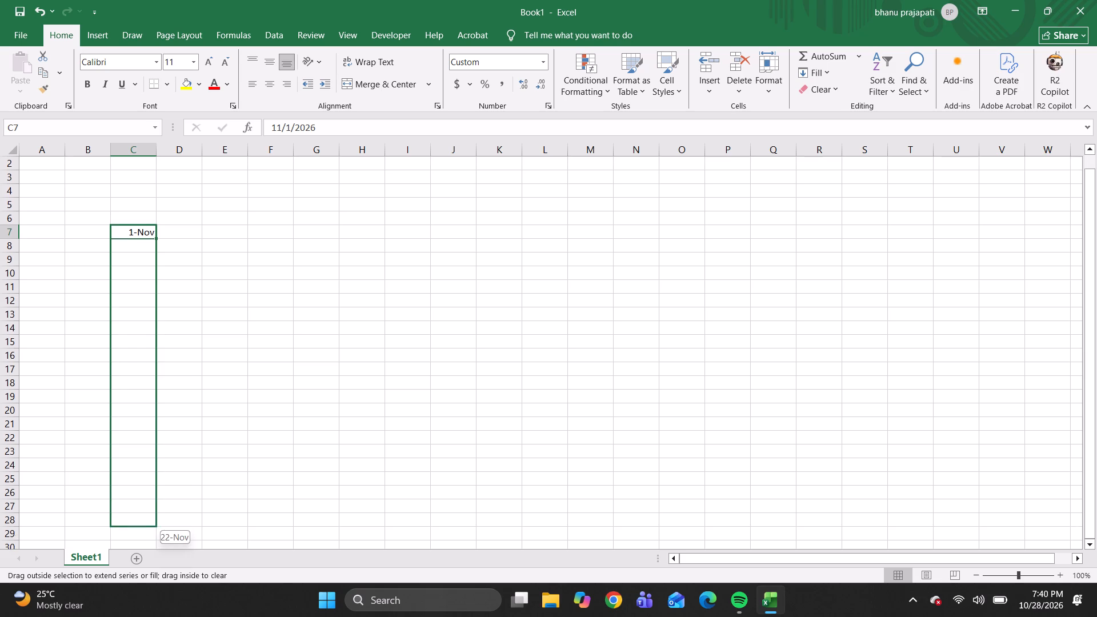
left_click_drag(141, 554, 143, 474)
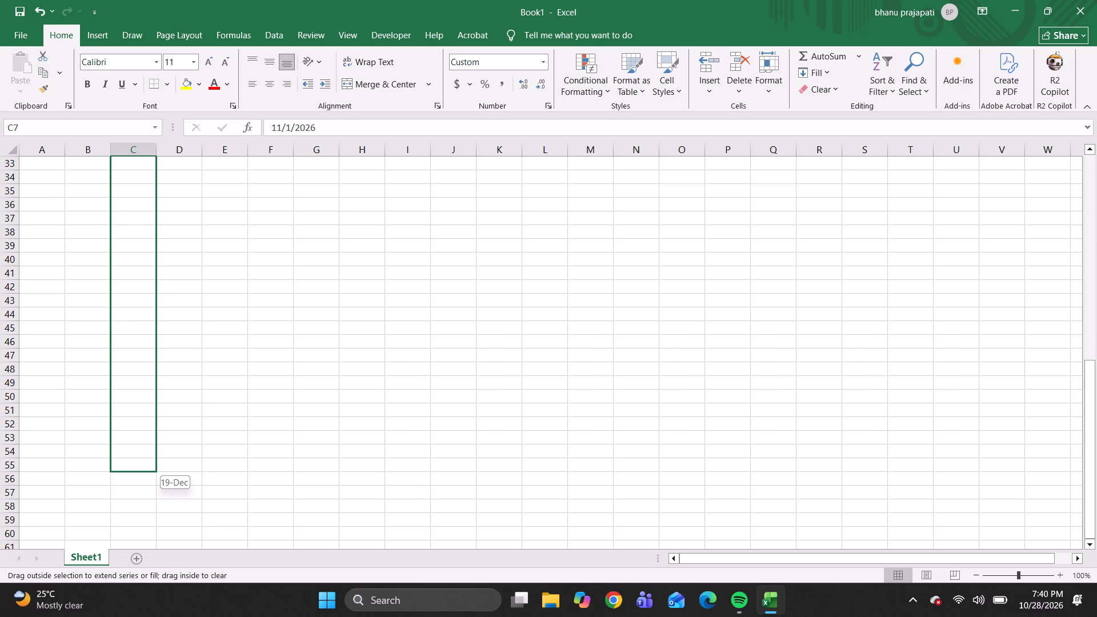
left_click_drag(143, 474, 137, 372)
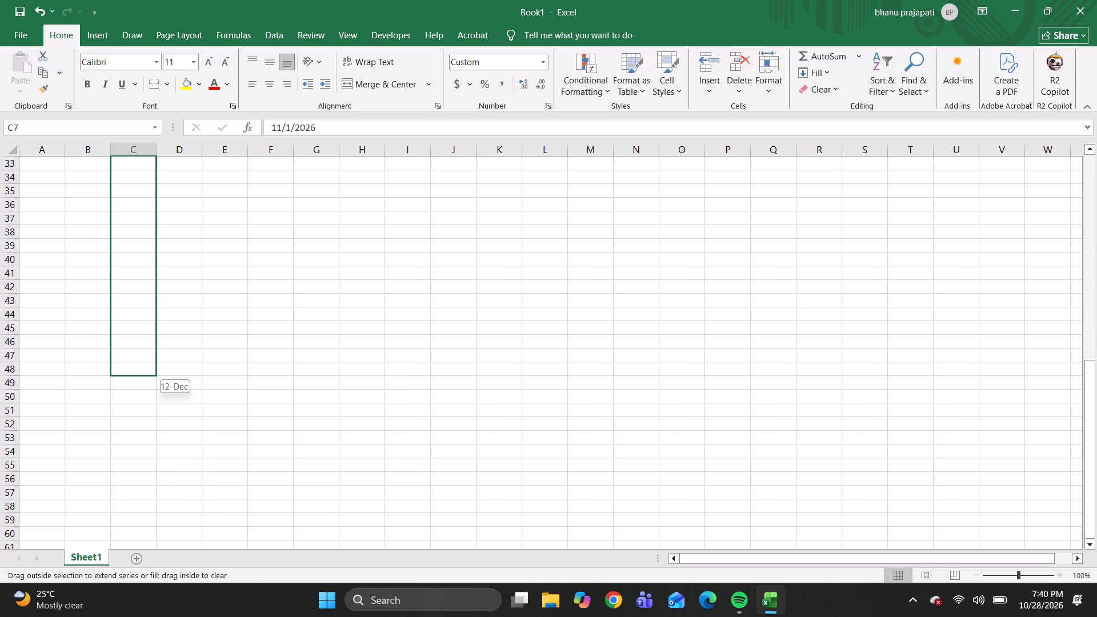
left_click_drag(137, 372, 137, 311)
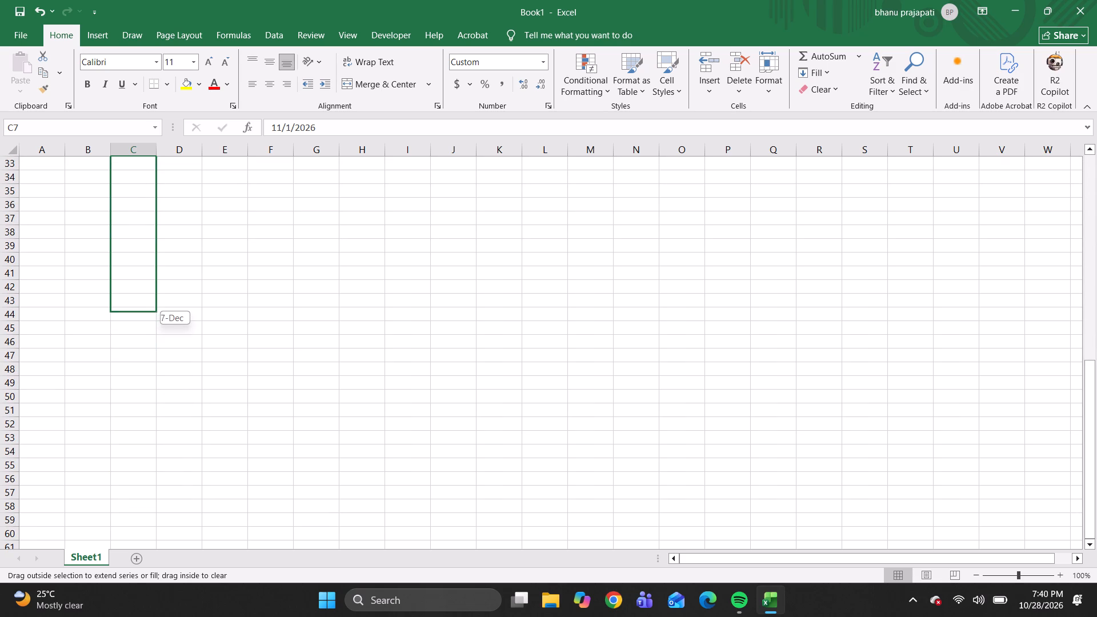
left_click_drag(137, 311, 136, 230)
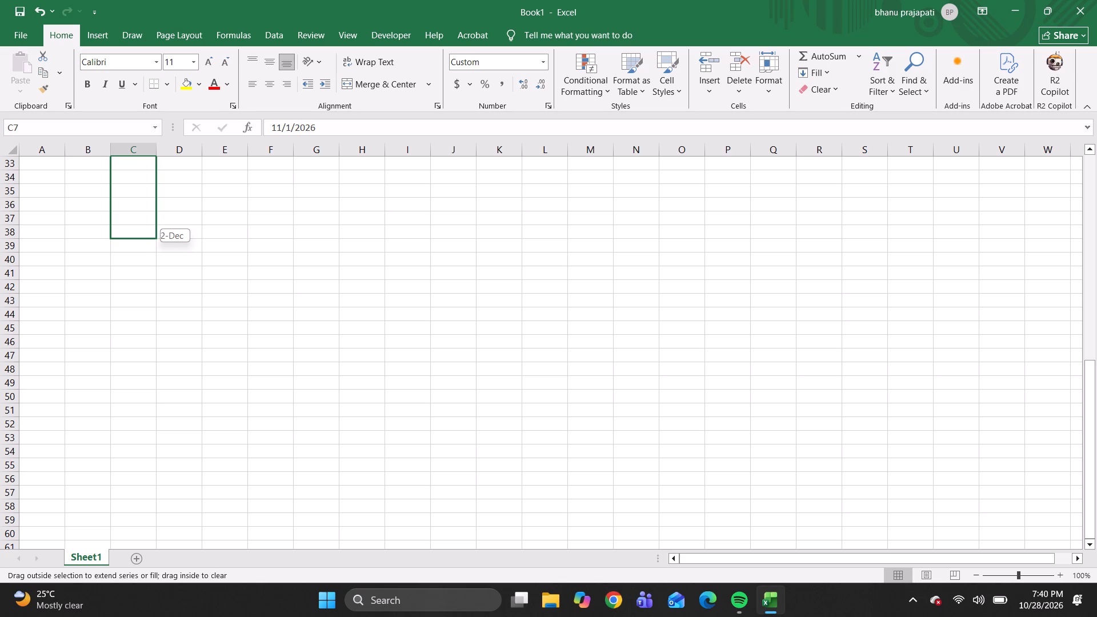
left_click_drag(136, 230, 138, 221)
left_click_drag(138, 221, 139, 218)
left_click_drag(139, 218, 139, 213)
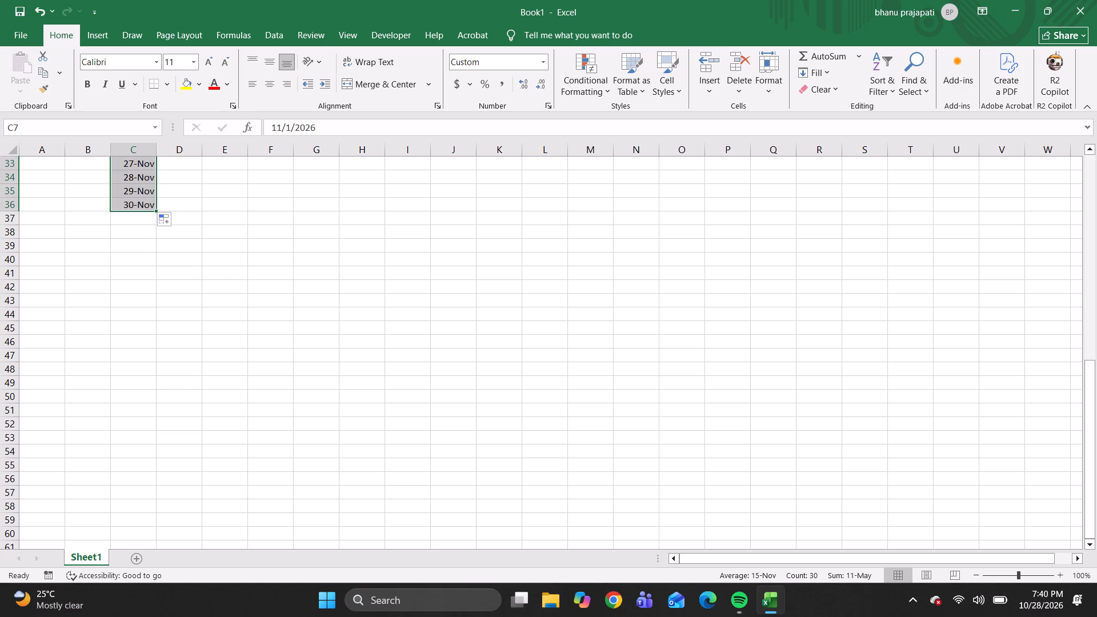
Enter the column headers hrs in D6 and ot in E6, beside the date column.
key("Up")
key("Up")
key("Up")
key("Up")
key("Up")
key("Up")
key("Up")
key("Up")
key("Up")
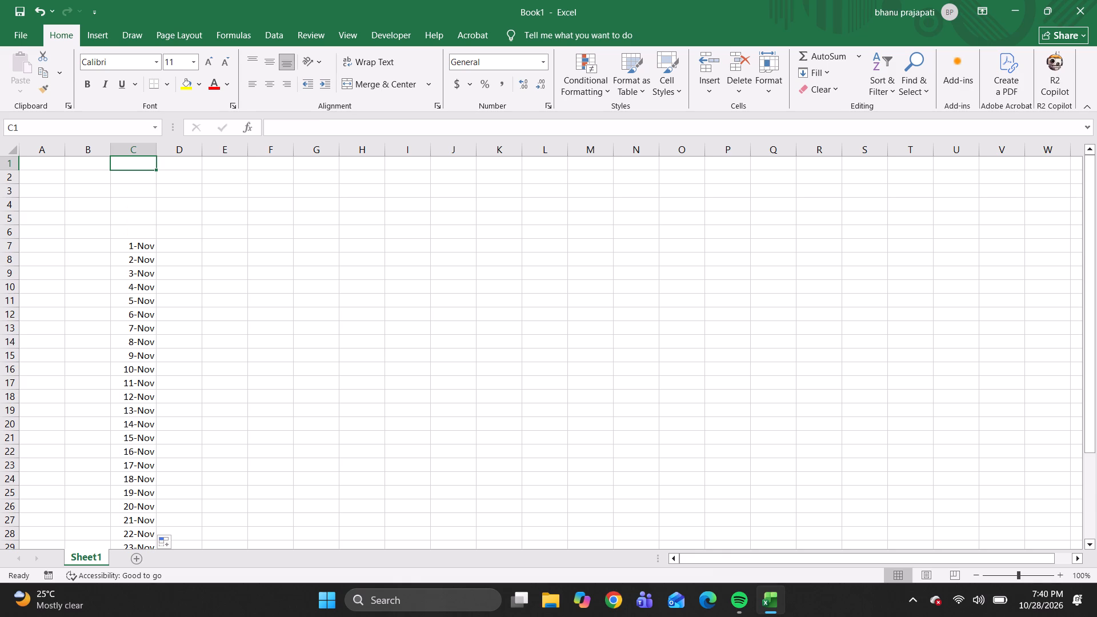
key("Down")
key("Down")
key("Down")
key("Down")
key("Down")
key("Down")
key("Right")
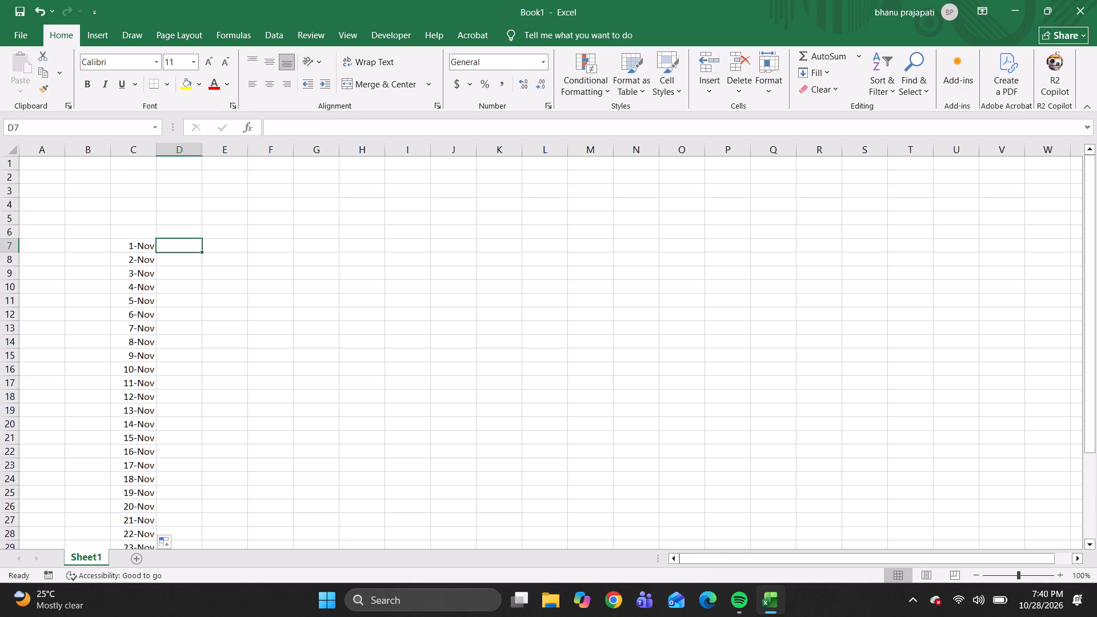
key("Up")
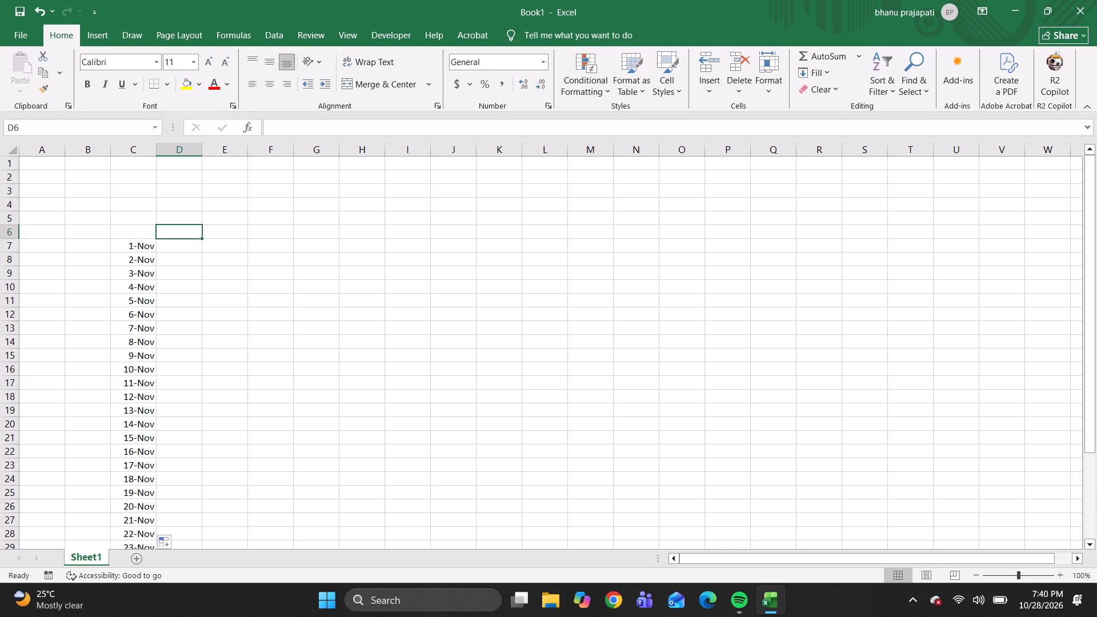
type("hr")
key("s")
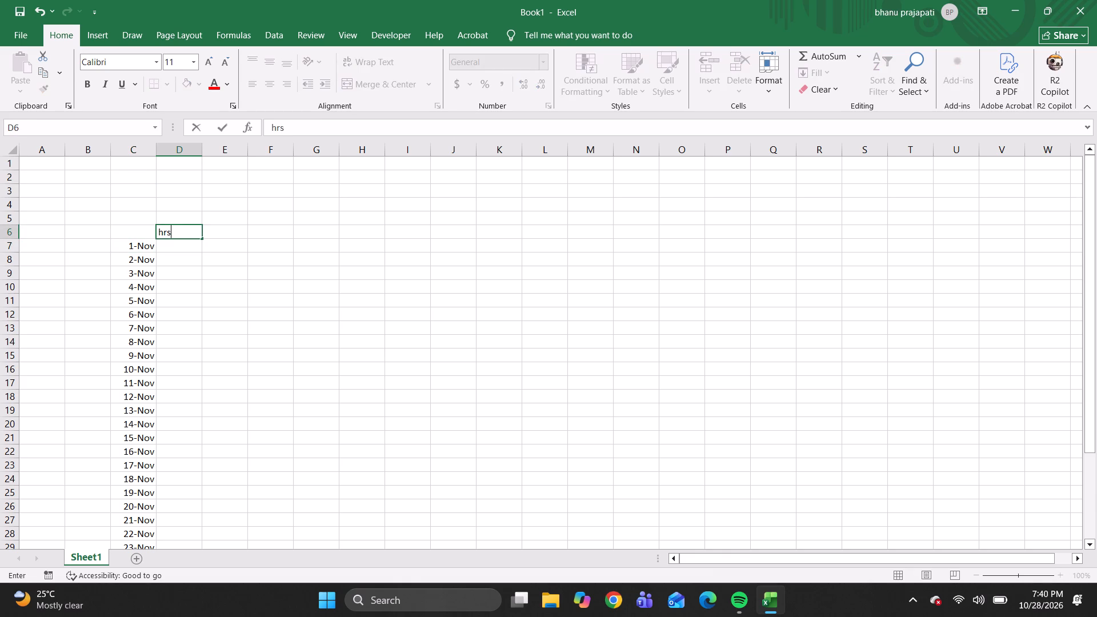
key("Right")
type("ot")
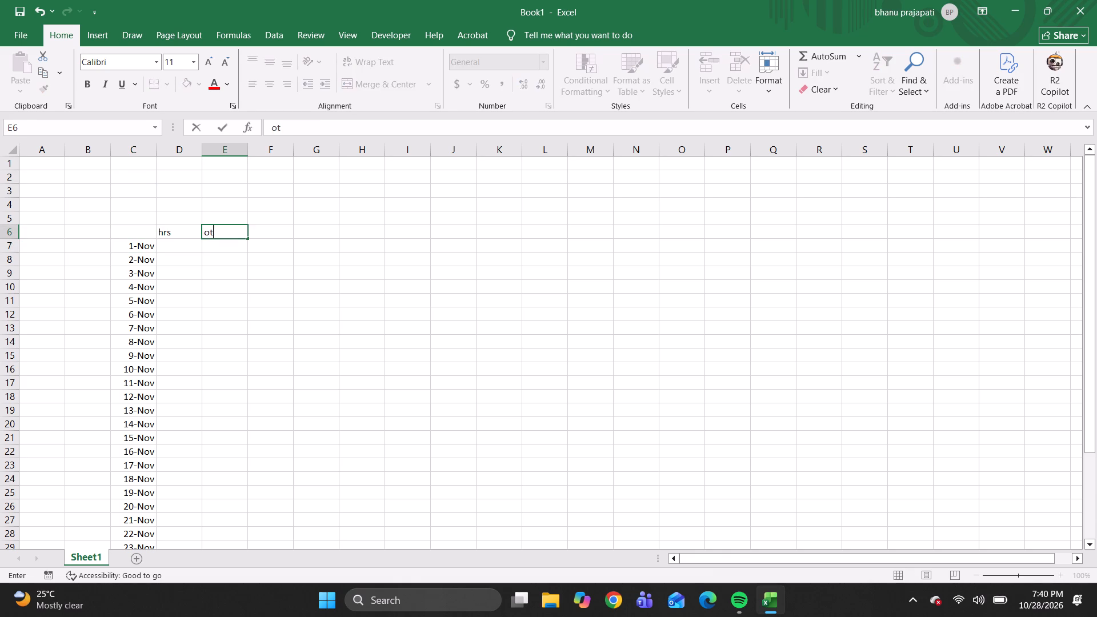
key("Return")
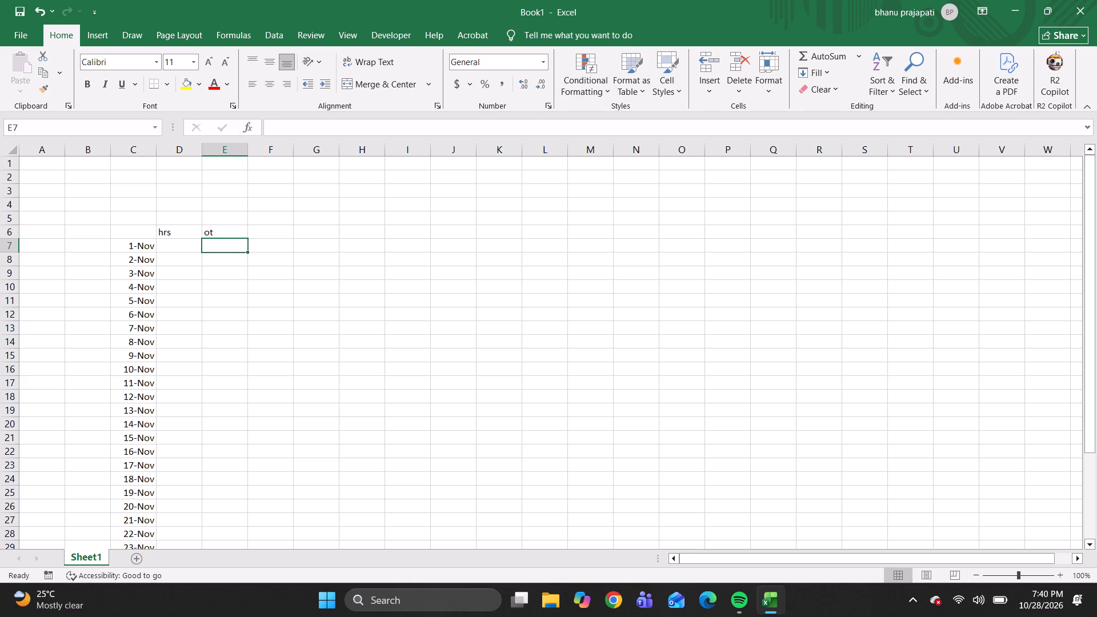
Fill the hrs column with 8 for every date from 1-Nov to 30-Nov, cells D7 to D36.
key("Left")
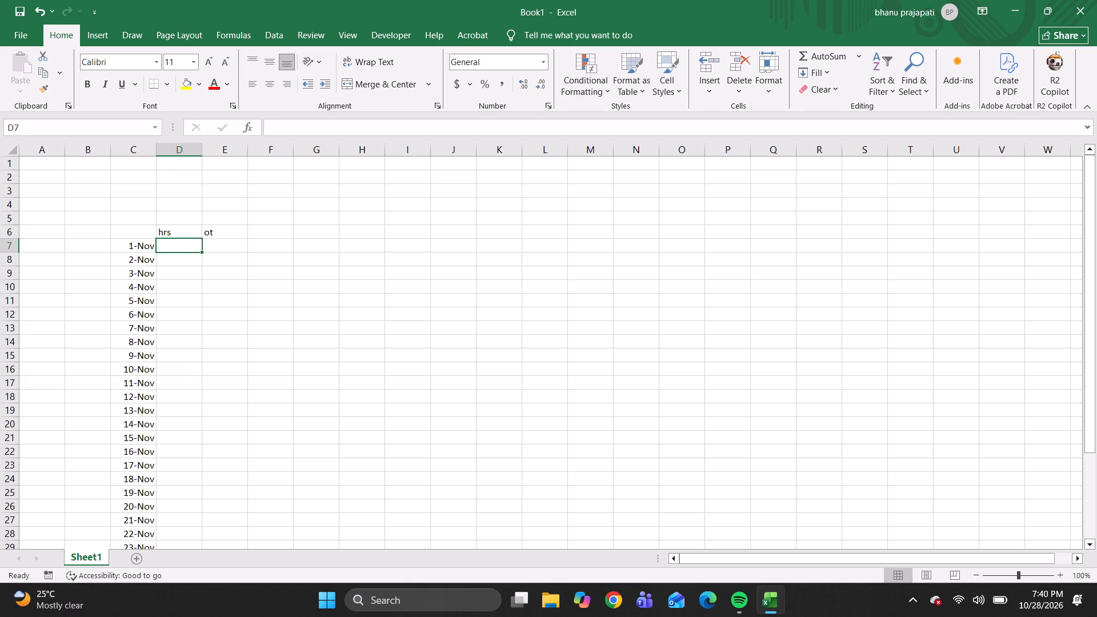
key("shift+Down")
key("shift+Down")
key("shift+Down")
key("shift+Down")
key("shift+Down")
key("shift+Down")
key("shift+Down")
key("shift+Down")
key("shift+Down")
key("shift+Down")
key("shift+Down")
key("shift+Down")
key("shift+Down")
key("shift+Down")
key("shift+Down")
key("shift+Down")
key("shift+Down")
key("shift+Down")
key("shift+Down")
key("shift+Down")
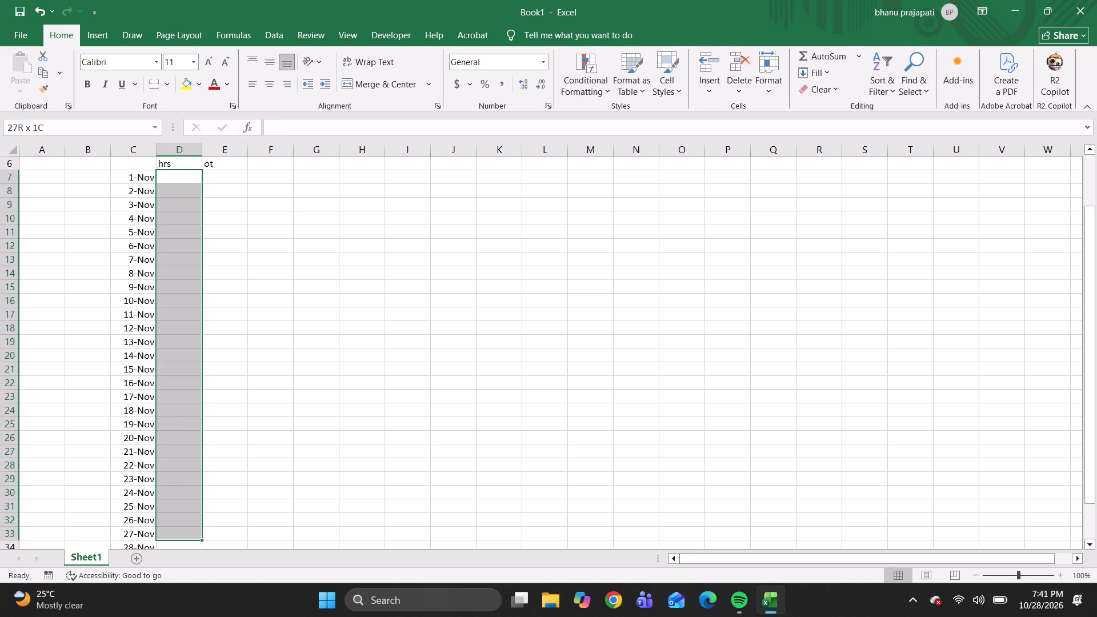
key("shift+Down")
key("shift+Down")
key("shift+Down")
key("shift+Down")
key("shift+Down")
key("shift+Down")
key("shift+Down")
key("shift+Down")
key("shift+Down")
key("shift+Up")
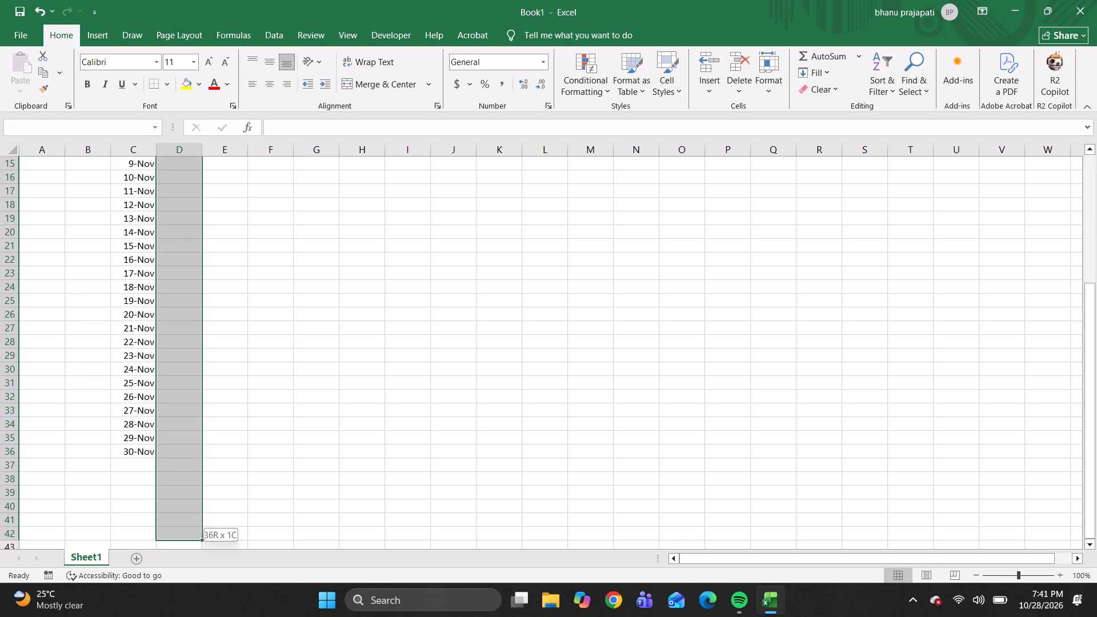
key("shift+Up")
key("shift+Up")
key("shift+Up")
key("shift+Up")
key("shift+Up")
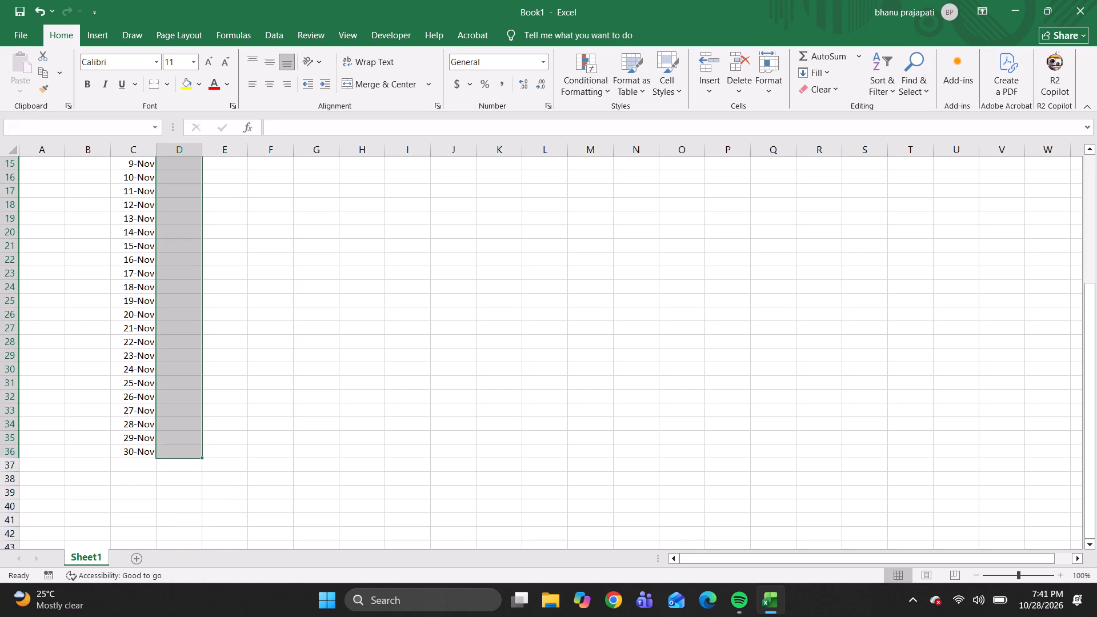
key("8")
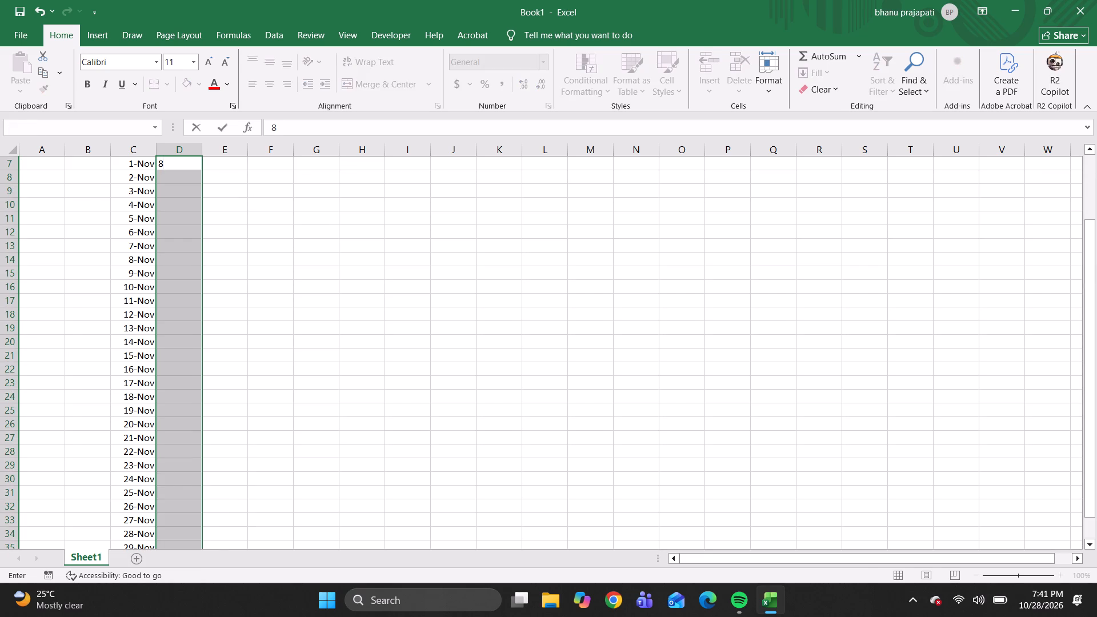
key("ctrl+Return")
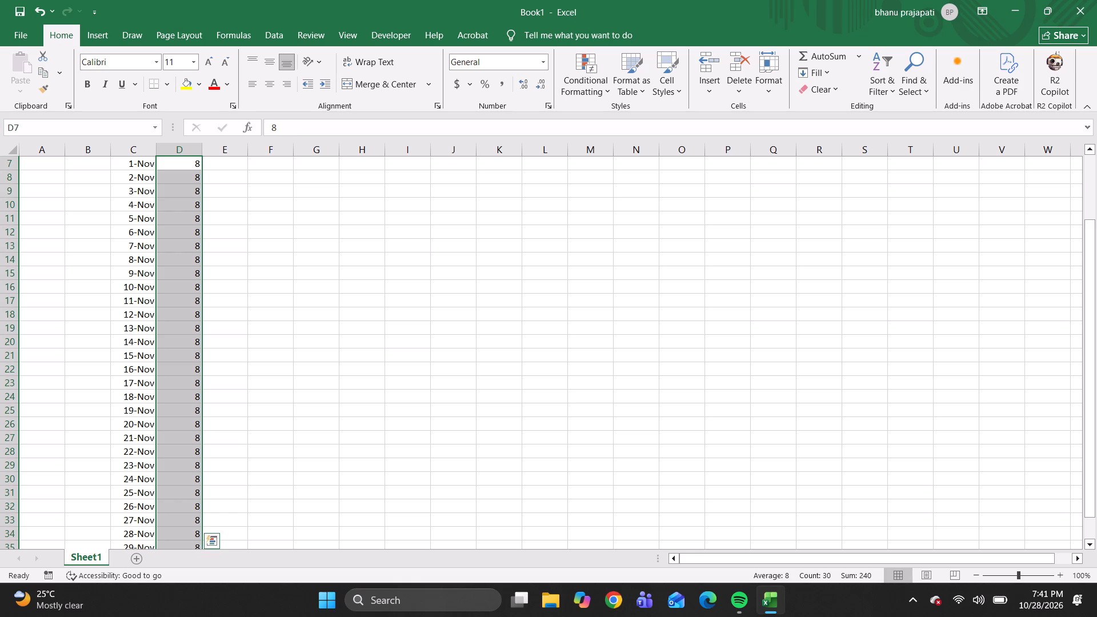
key("Up")
key("Right")
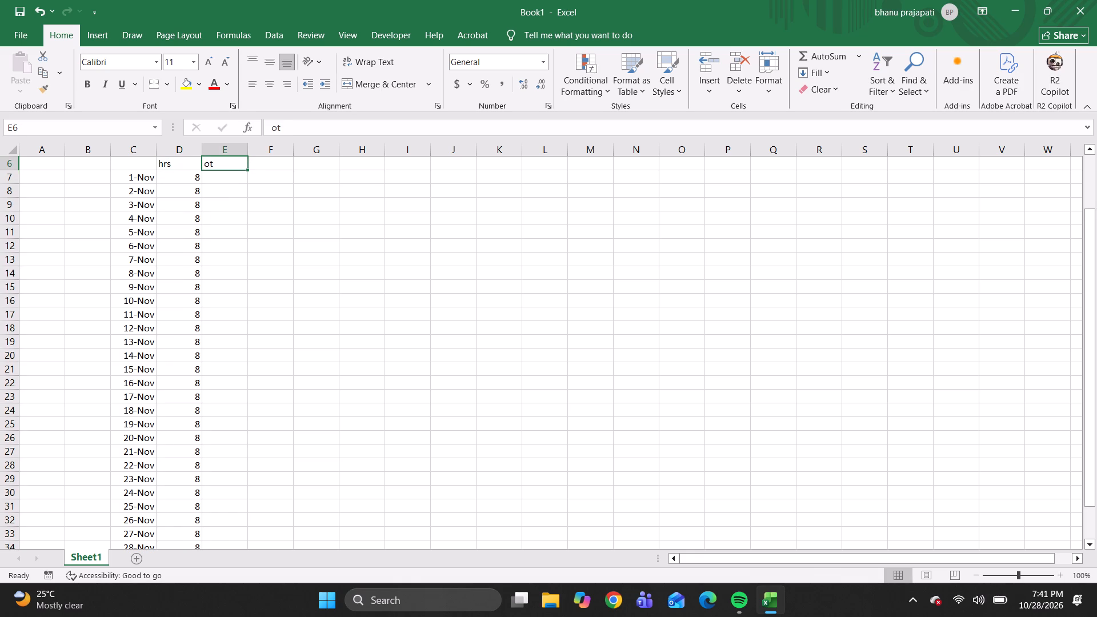
key("Down")
key("Left")
key("Left")
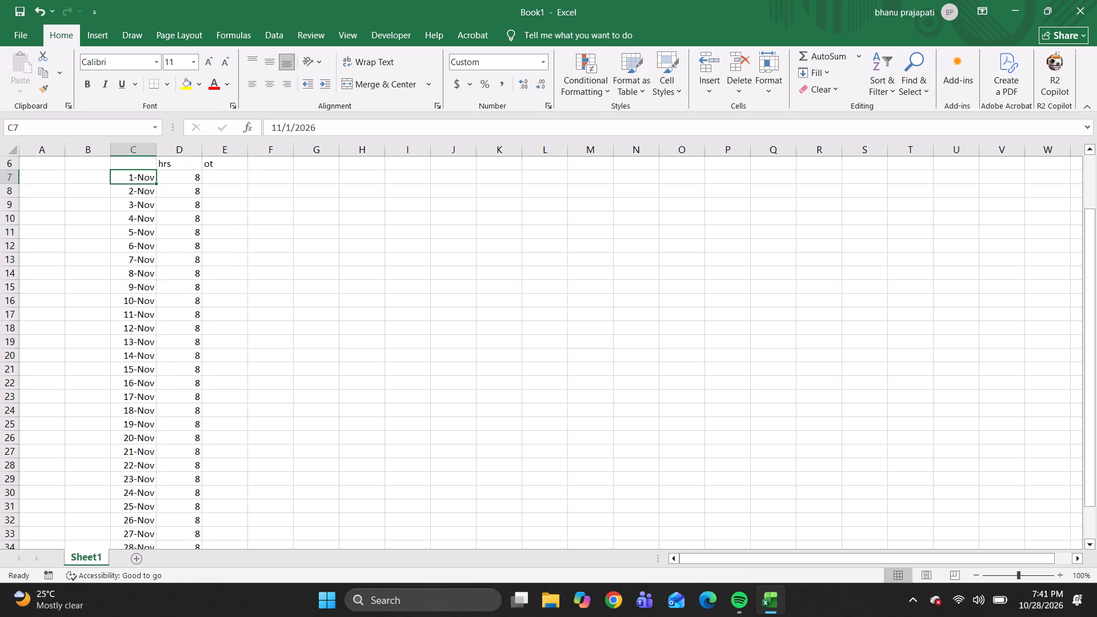
key("Left")
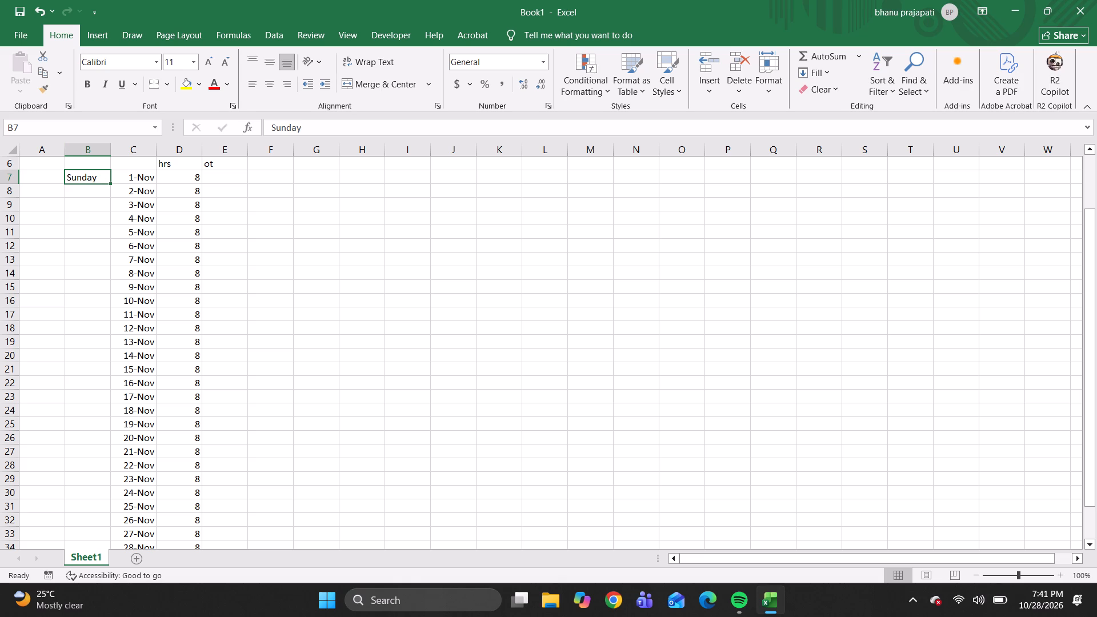
left_click_drag(110, 183, 152, 568)
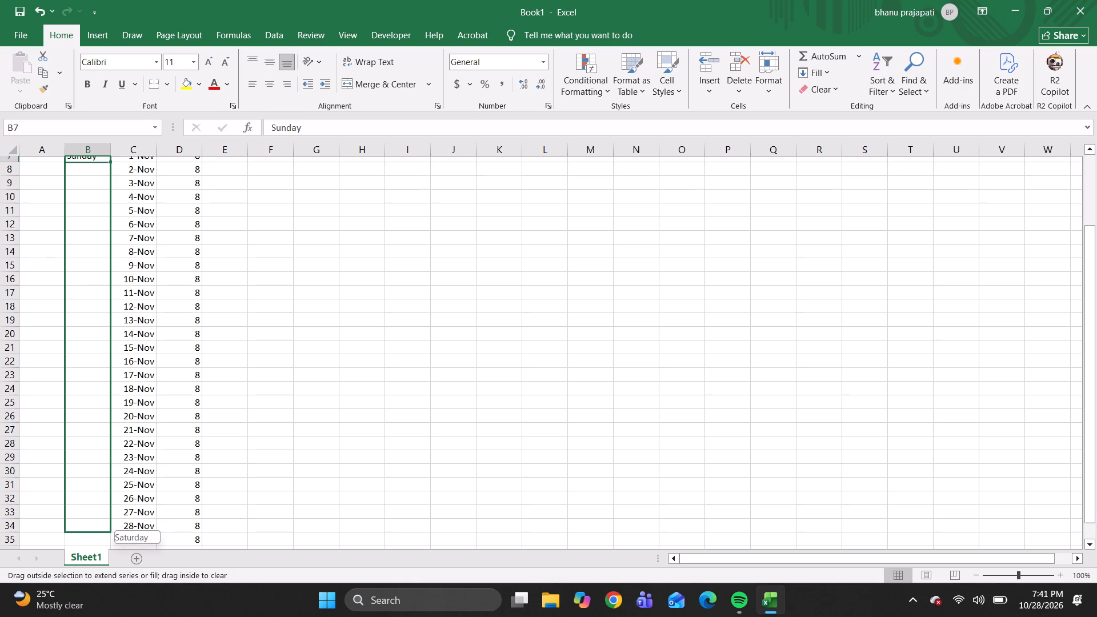
left_click_drag(152, 568, 119, 530)
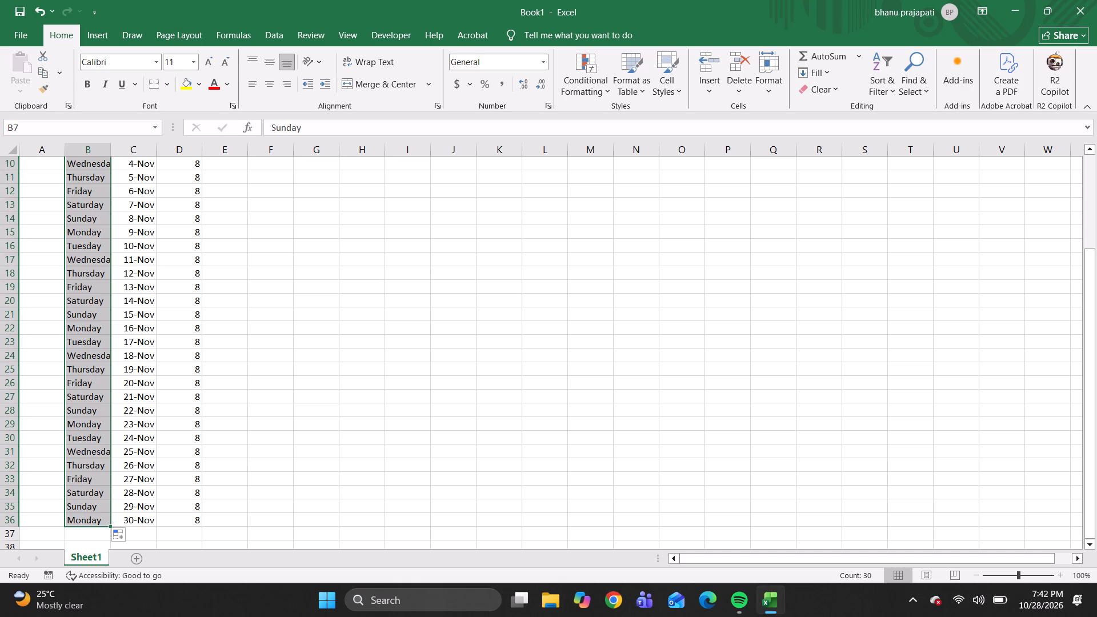
Fill the ot column with 2 for all the November dates, starting from cell E7.
key("Up")
key("Up")
key("Up")
key("Up")
key("Up")
left_click(284, 185)
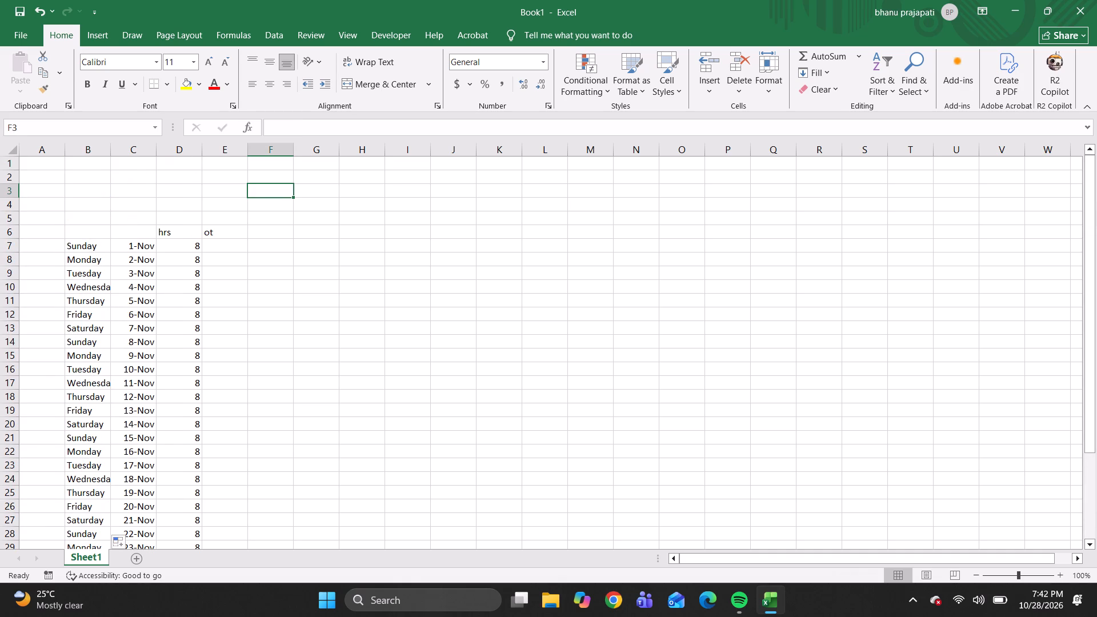
left_click(216, 251)
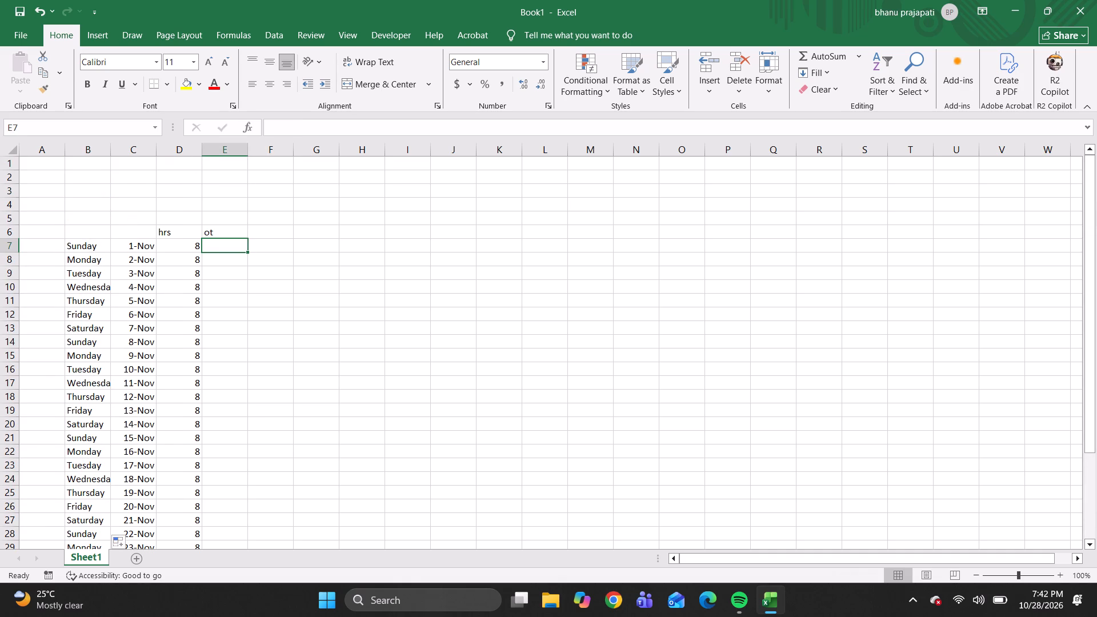
key("shift+Down")
key("shift+Down")
key("shift+Down")
key("shift+Down")
key("shift+Down")
key("shift+Down")
key("shift+Down")
key("shift+Down")
key("shift+Down")
key("shift+Down")
key("shift+Down")
key("shift+Down")
key("shift+Down")
key("shift+Down")
key("shift+Down")
key("shift+Down")
key("shift+Down")
key("shift+Down")
key("shift+Down")
key("shift+Down")
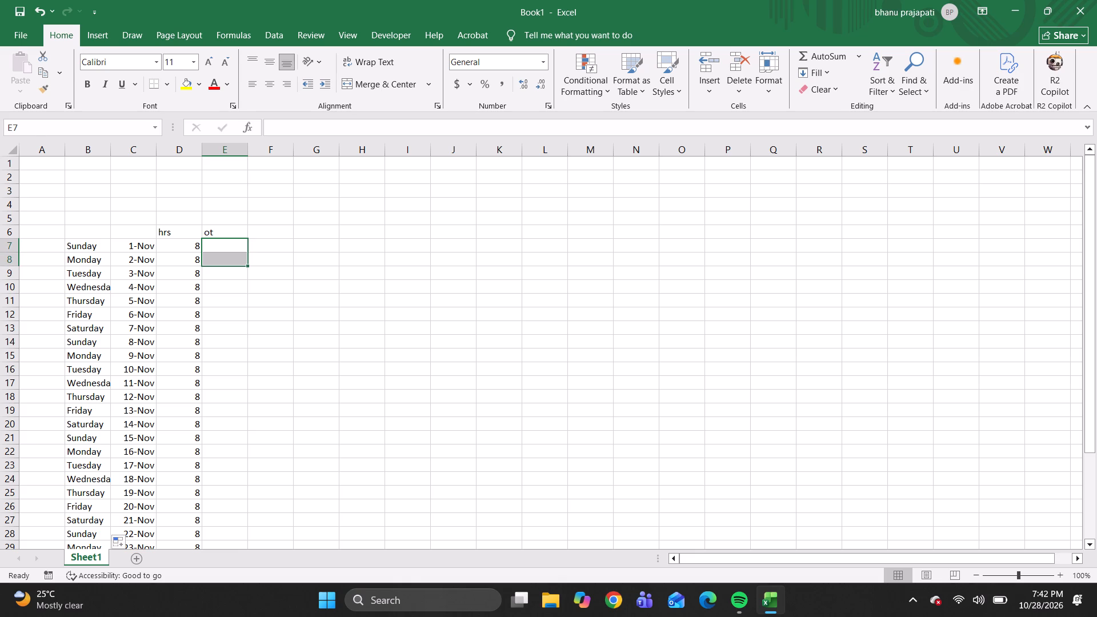
key("shift+Down")
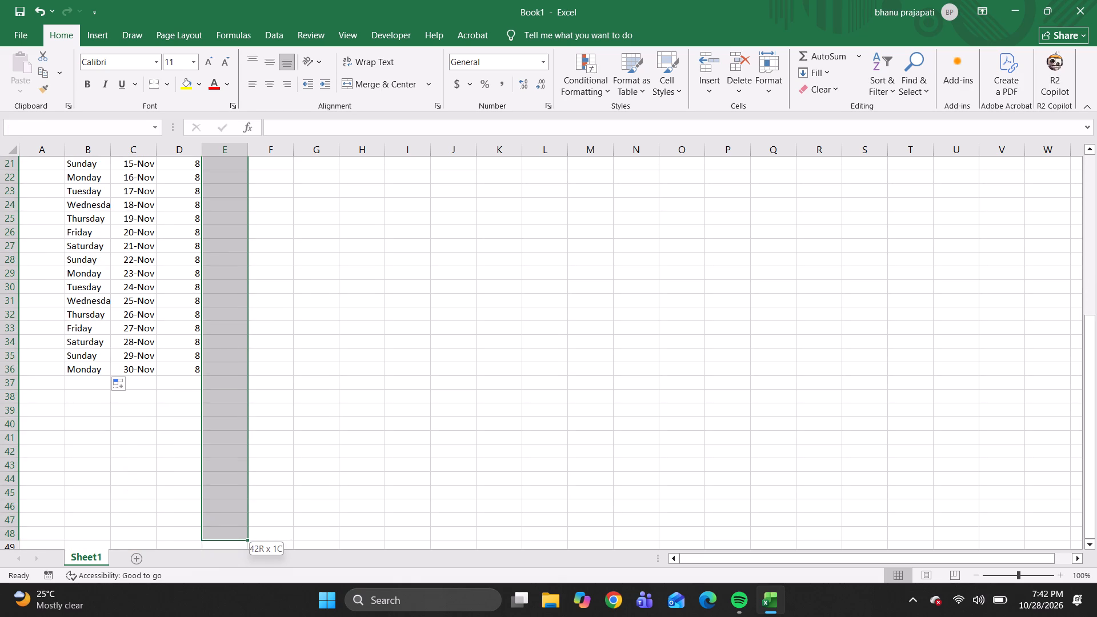
key("shift+Up")
key("shift+Up")
key("shift+Up")
key("shift+Up")
key("shift+Up")
key("shift+Up")
key("shift+Up")
key("shift+Up")
key("shift+Up")
key("shift+Up")
key("shift+Up")
key("shift+Up")
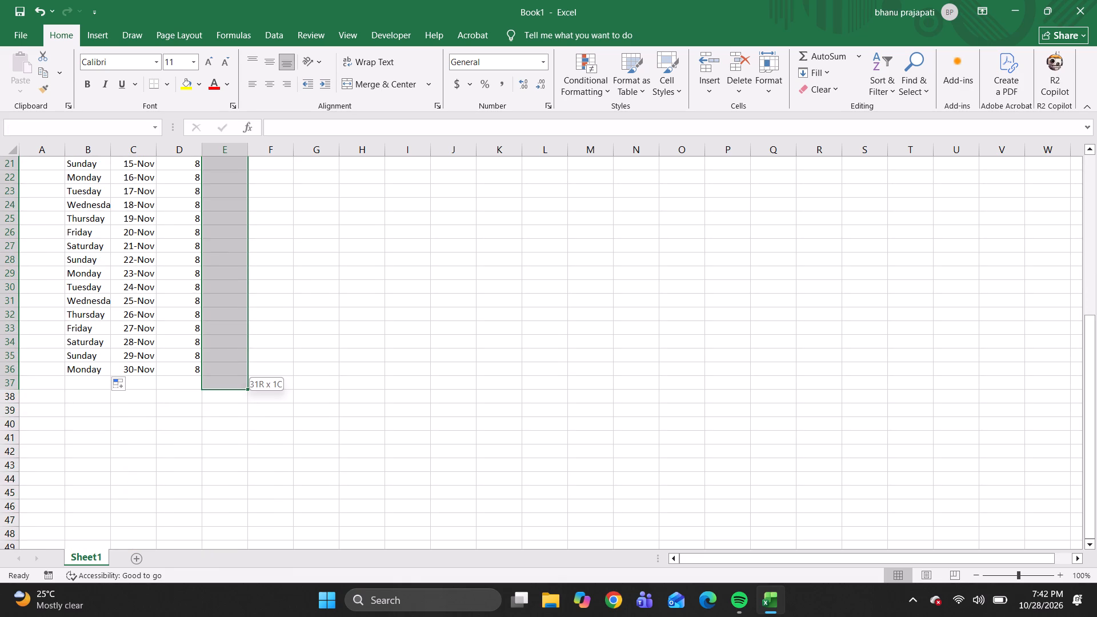
key("2")
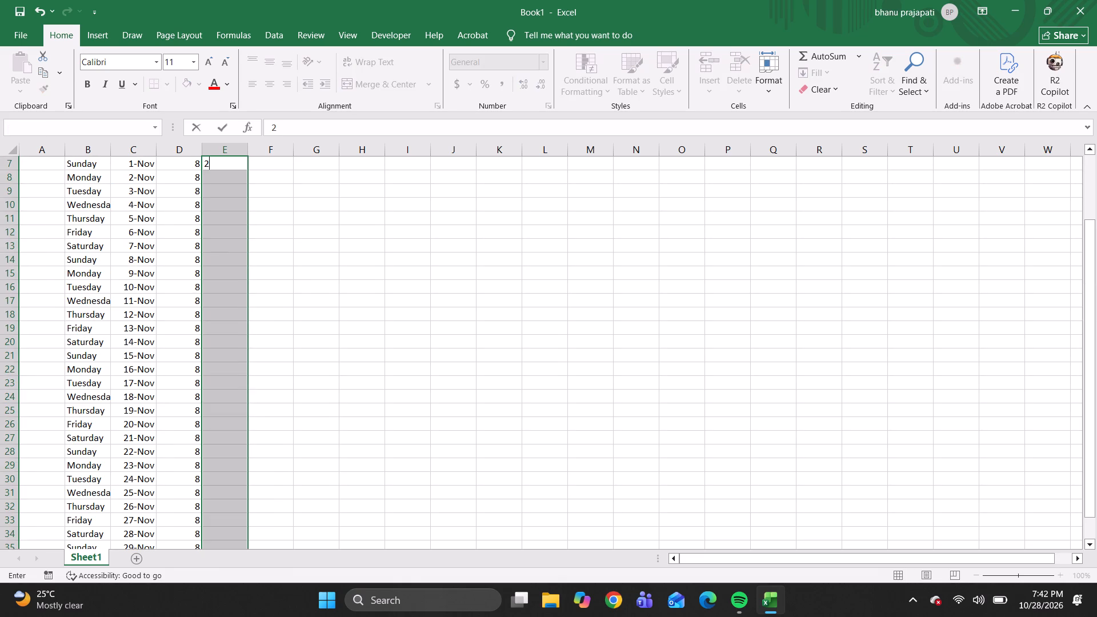
key("ctrl+Return")
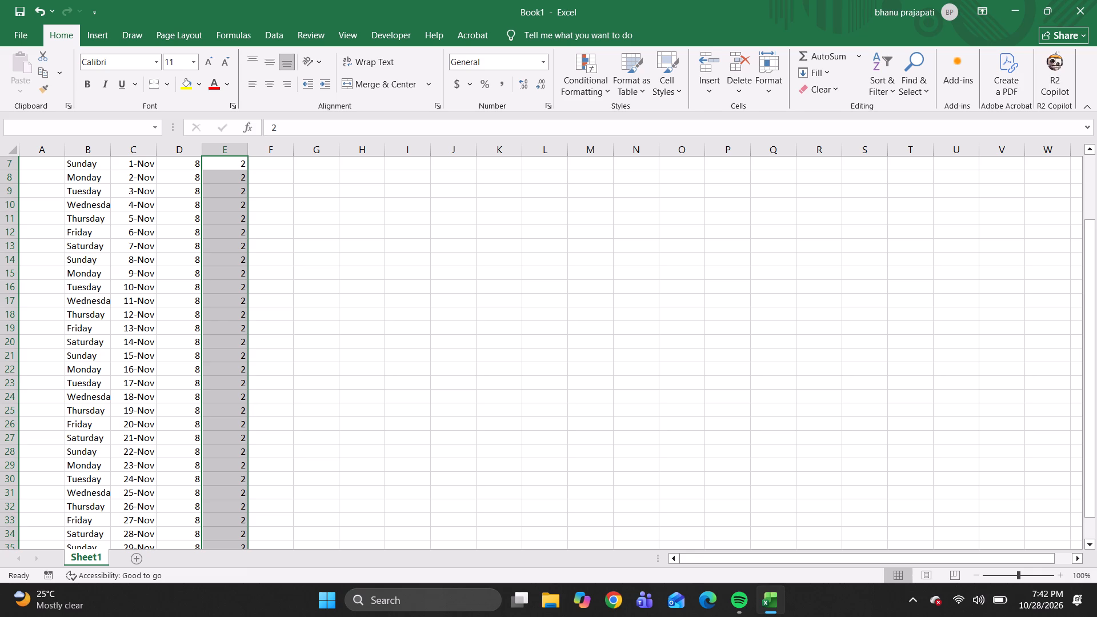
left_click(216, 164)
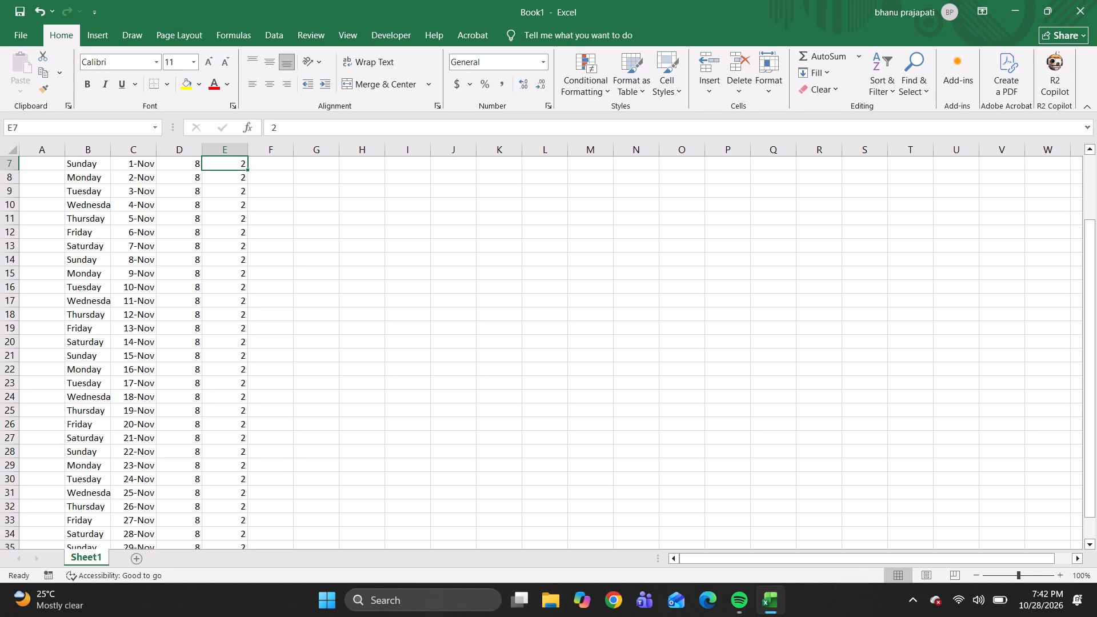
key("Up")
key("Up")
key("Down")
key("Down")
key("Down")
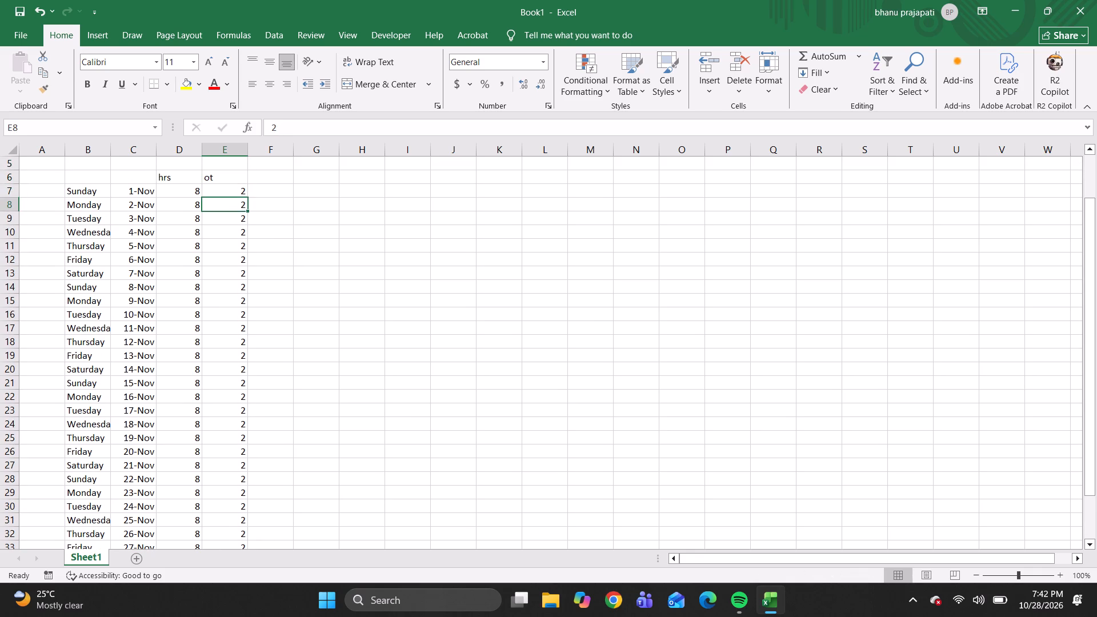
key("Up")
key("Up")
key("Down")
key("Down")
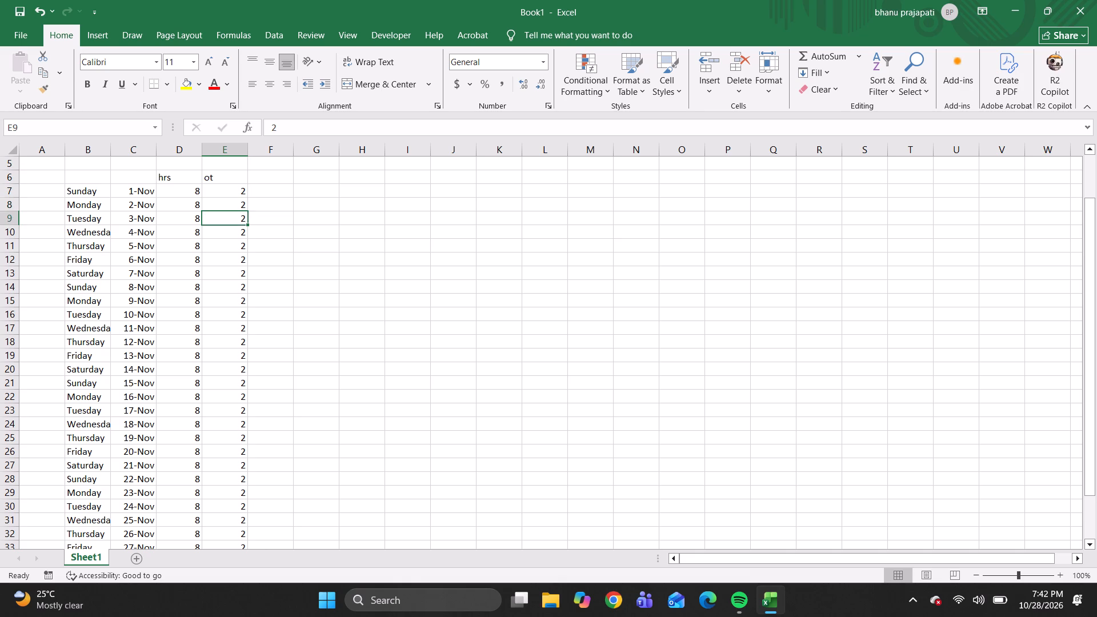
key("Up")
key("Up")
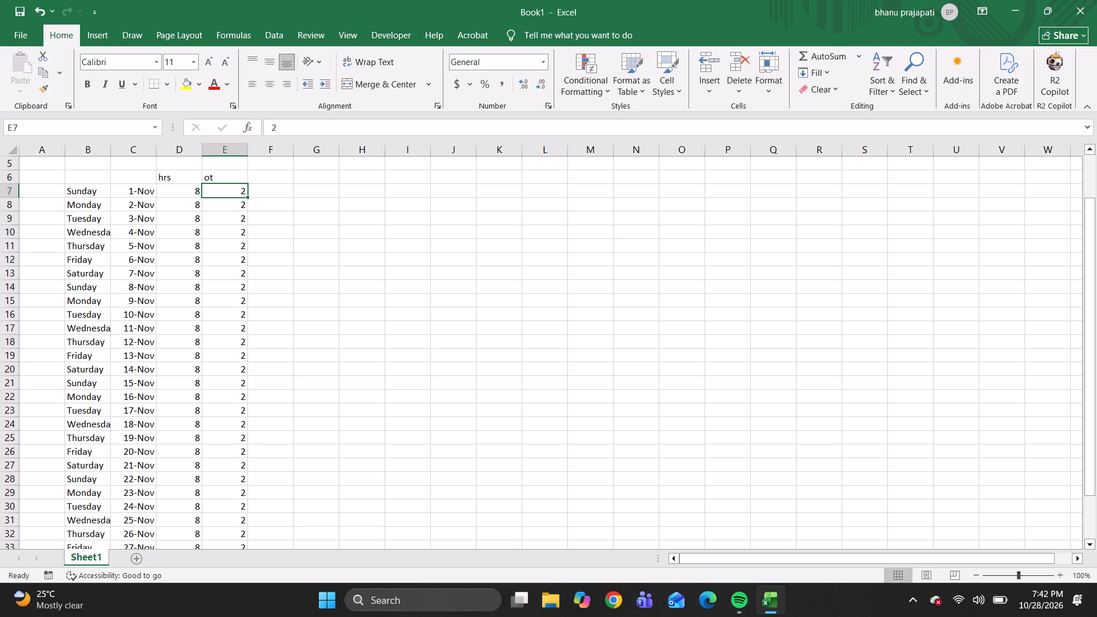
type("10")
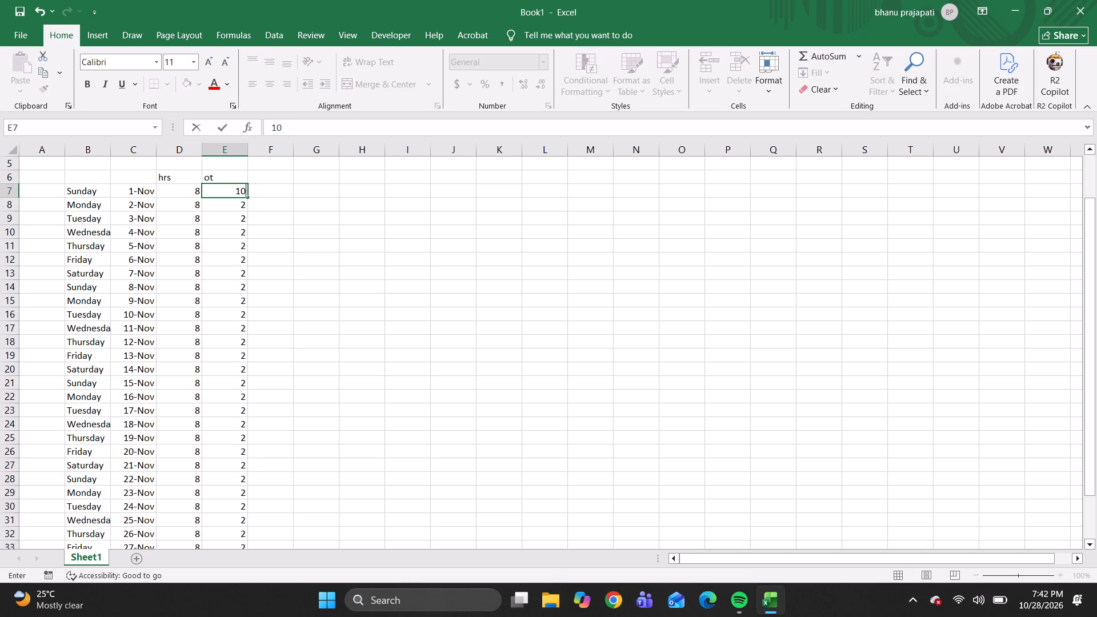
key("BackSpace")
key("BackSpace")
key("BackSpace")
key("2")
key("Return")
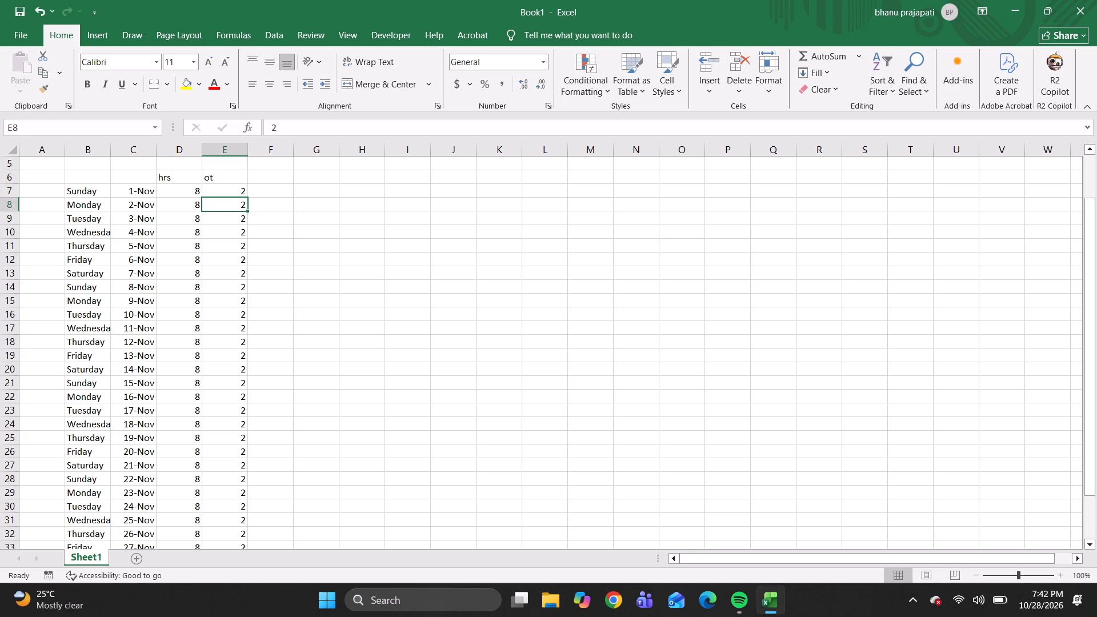
For Monday 2-Nov, set the ot value to 10 and the hrs entry to w.
type("10")
key("Return")
key("Up")
key("Left")
key("w")
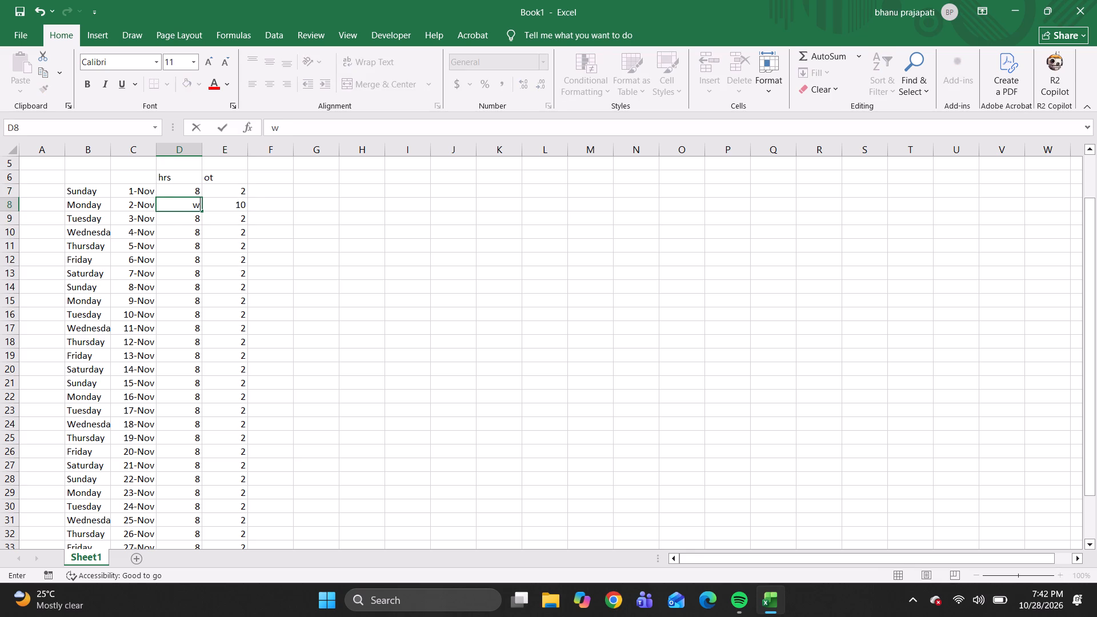
key("Down")
For Monday 9-Nov, set the hrs entry to w and the ot value to 10.
key("Down")
key("Down")
key("Down")
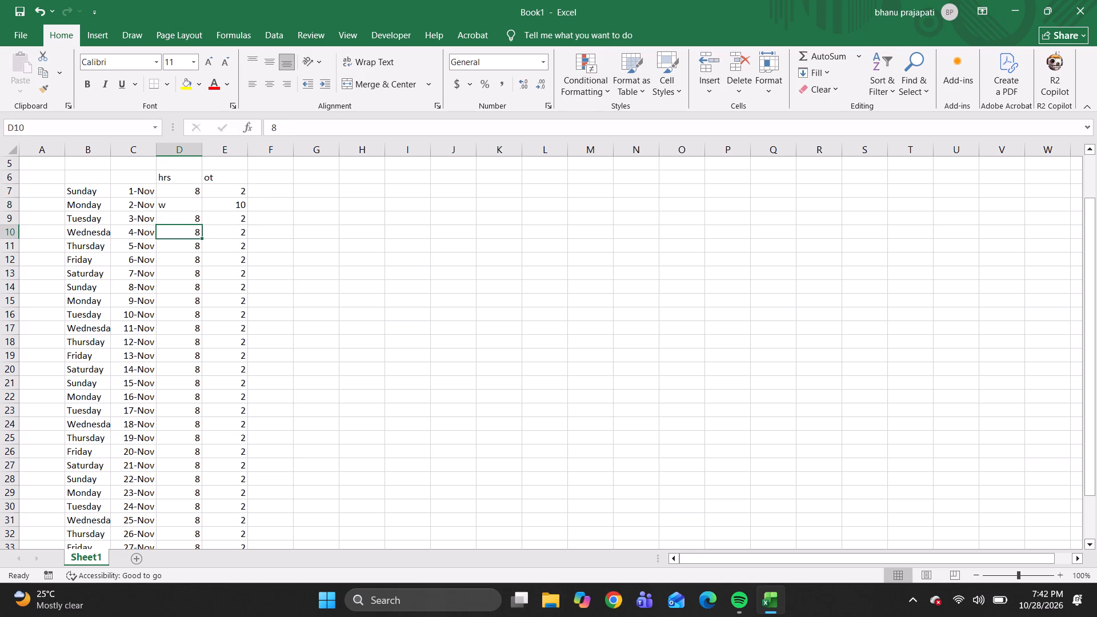
key("Down")
key("Down")
key("Down")
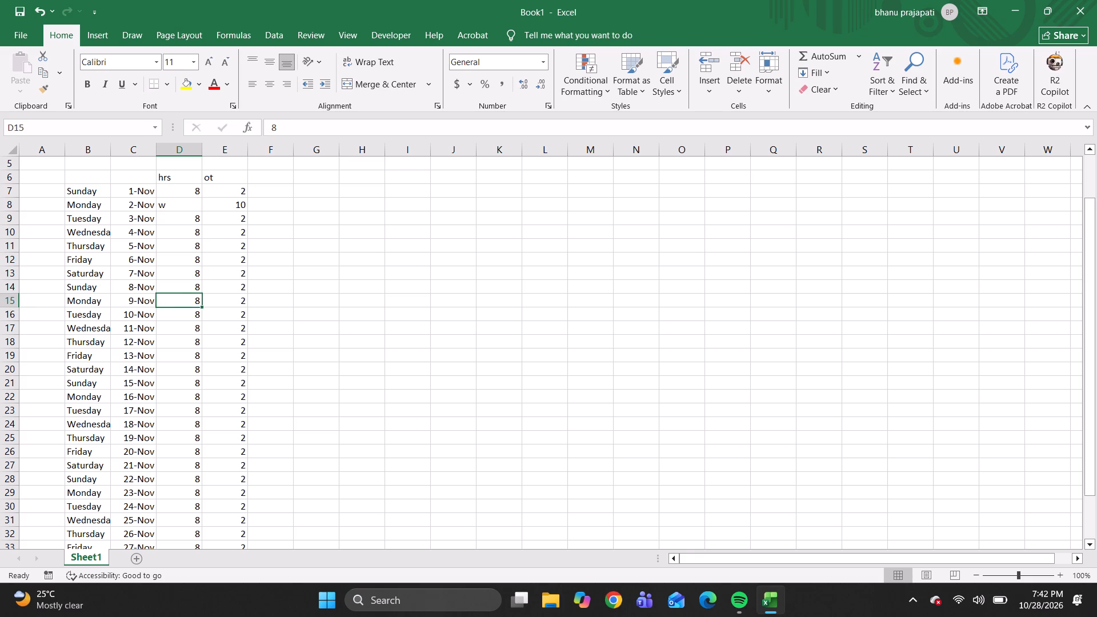
key("w")
key("Right")
type("10")
key("Return")
For Monday 16-Nov, set the hrs entry to w and the ot value to 10.
key("Left")
key("Down")
key("Down")
key("Down")
key("Down")
key("Down")
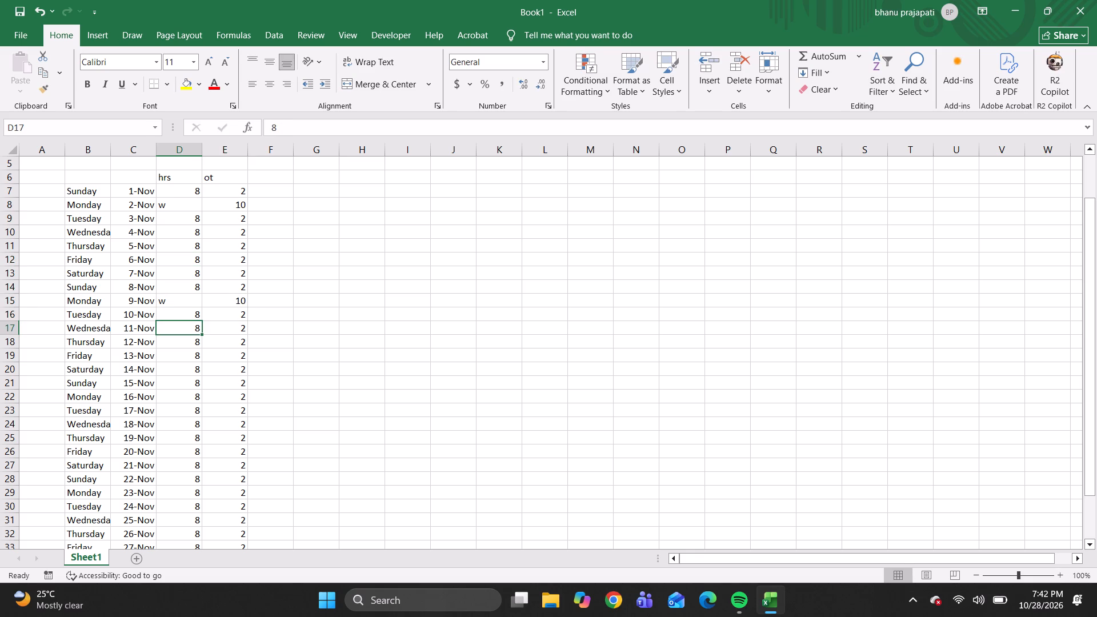
key("Down")
key("w")
key("Right")
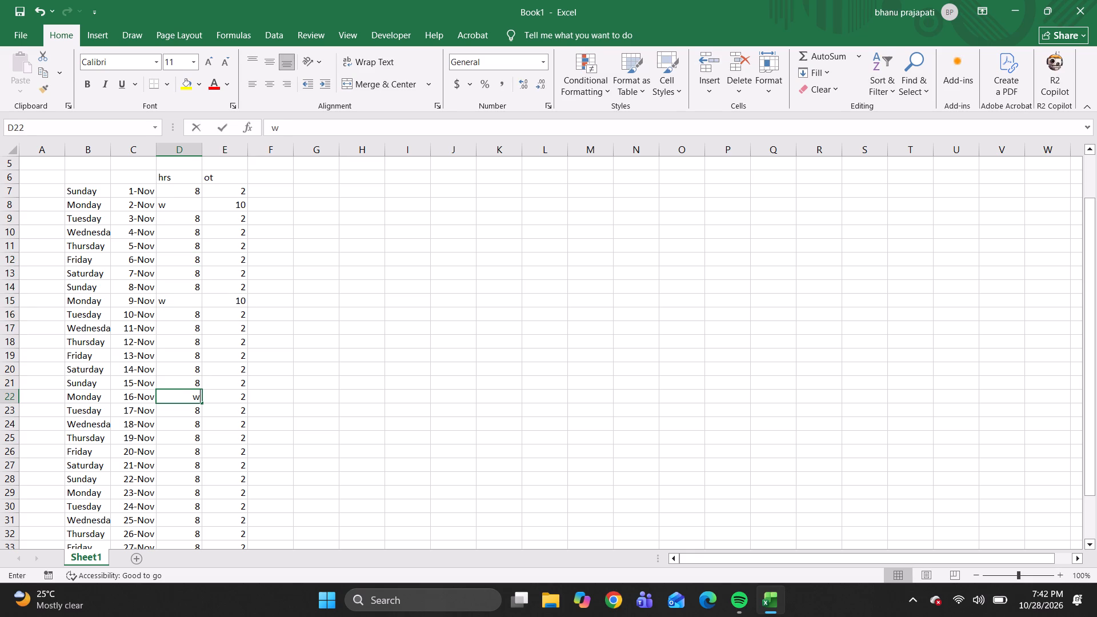
type("10")
key("Return")
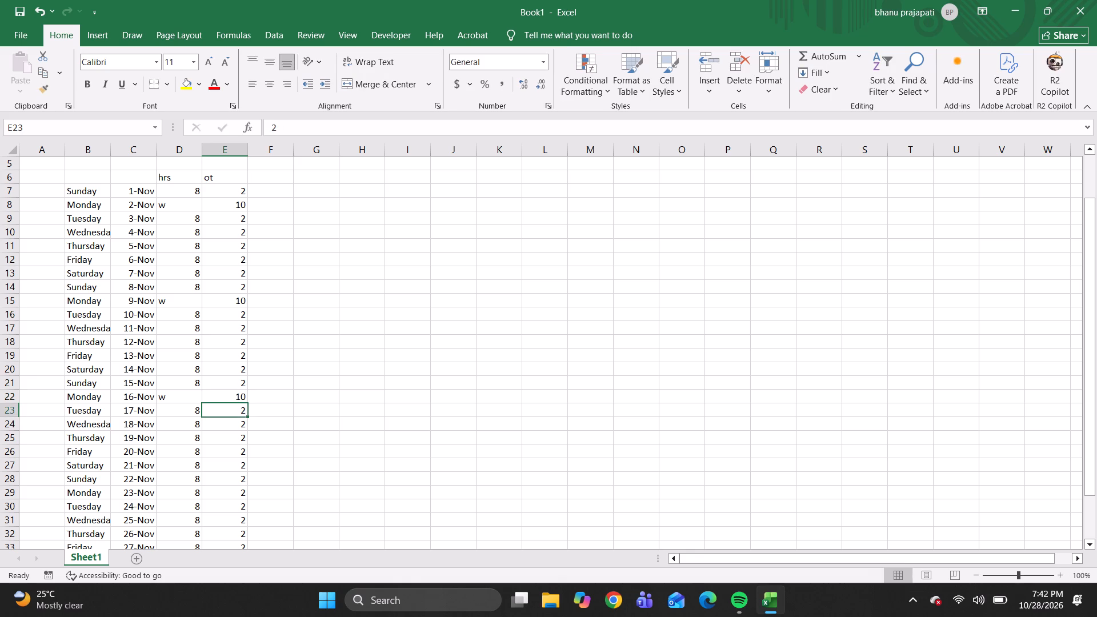
For Monday 23-Nov, set the hrs entry to w and the ot value to 10.
key("Left")
key("Down")
key("Down")
key("Down")
key("Down")
key("Down")
key("Down")
key("Down")
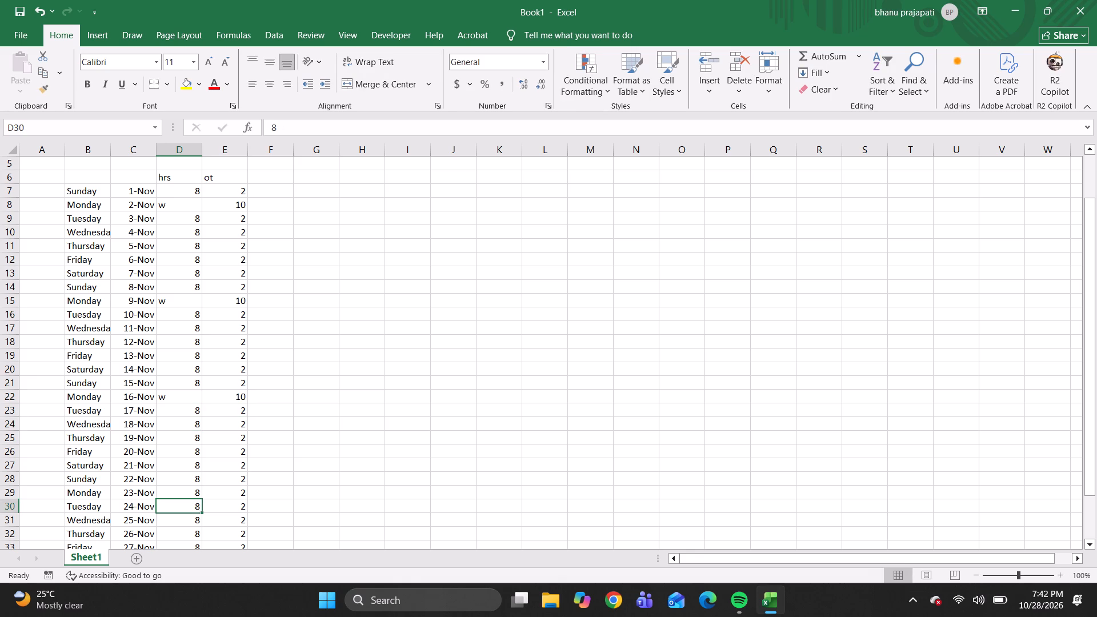
key("Up")
key("w")
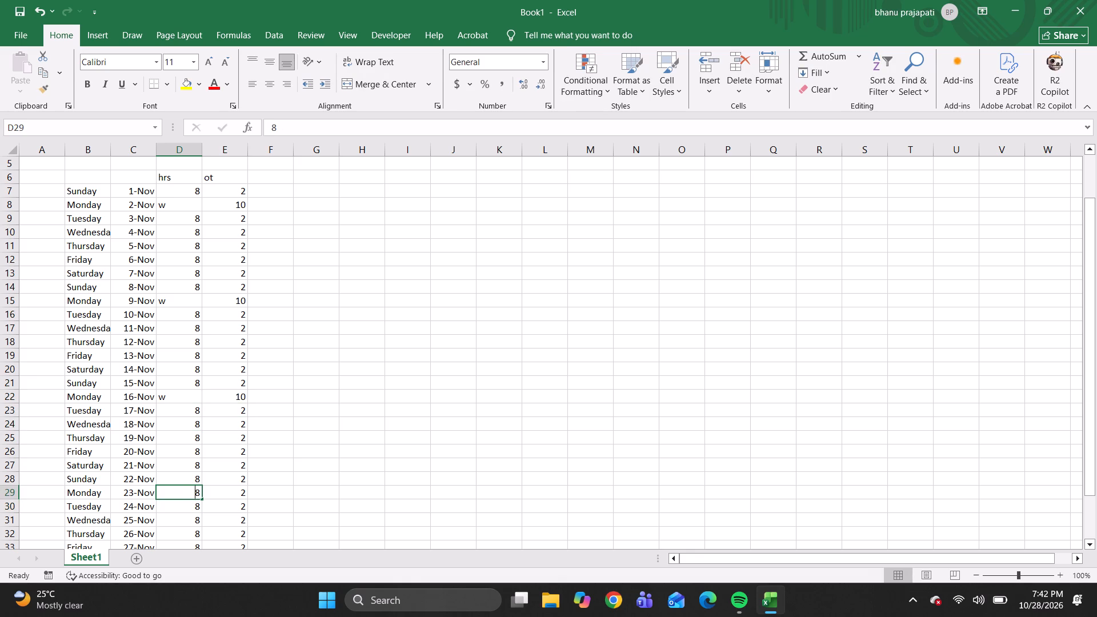
key("0")
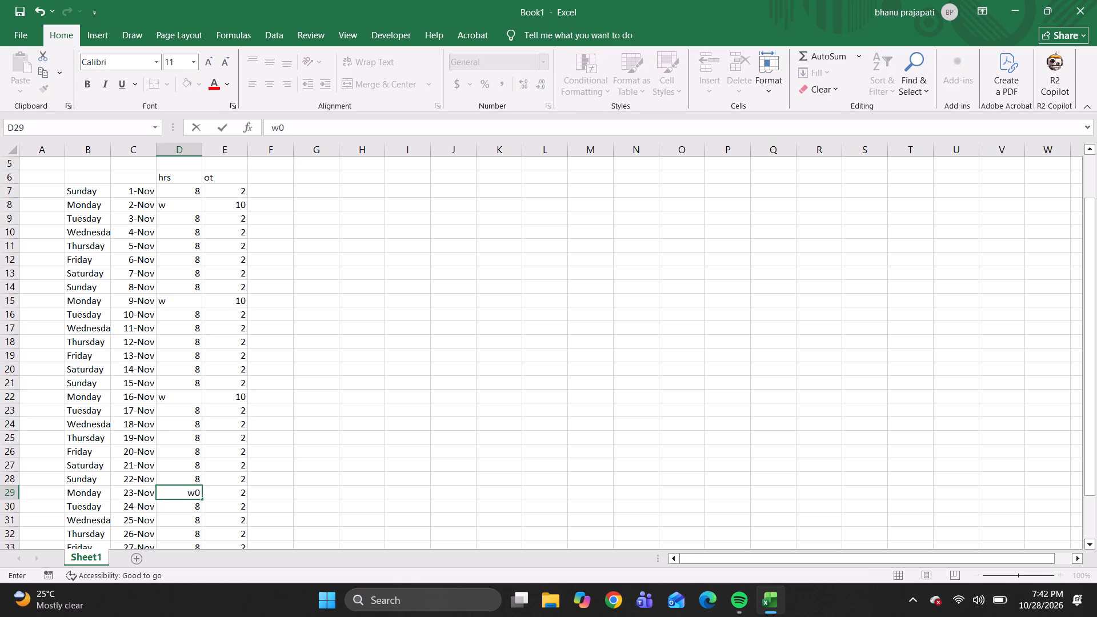
key("BackSpace")
key("Right")
type("10")
key("Return")
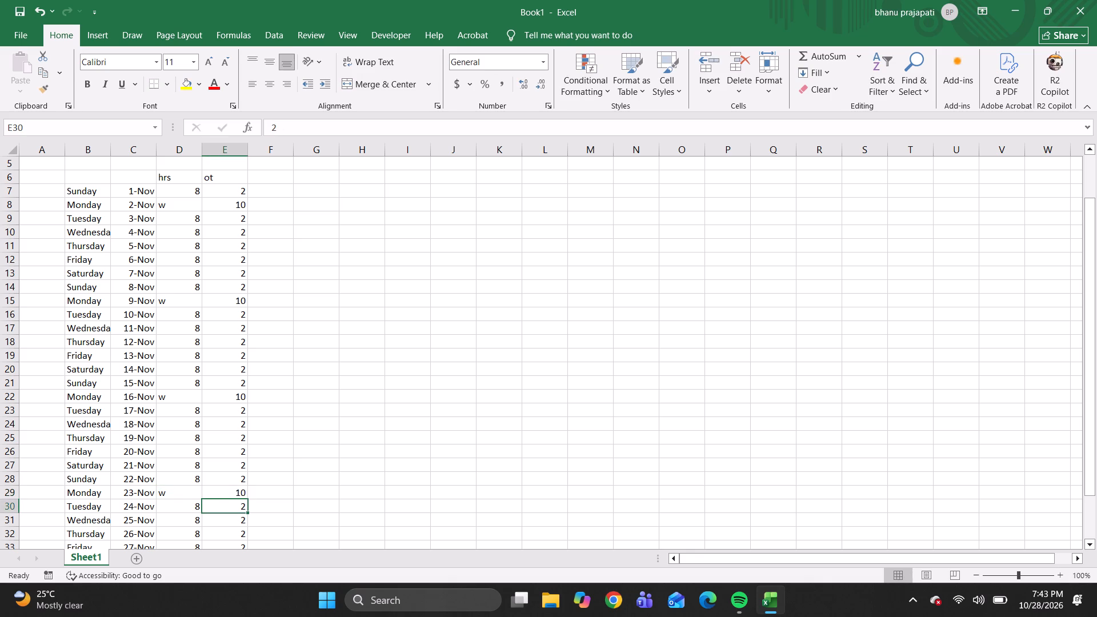
In D37 below the hrs entries, enter a COUNTA formula over D7:D36 with D21 as the second value.
key("Left")
key("Down")
key("Down")
key("Down")
key("Down")
key("Down")
key("Down")
key("Down")
key("Down")
key("Down")
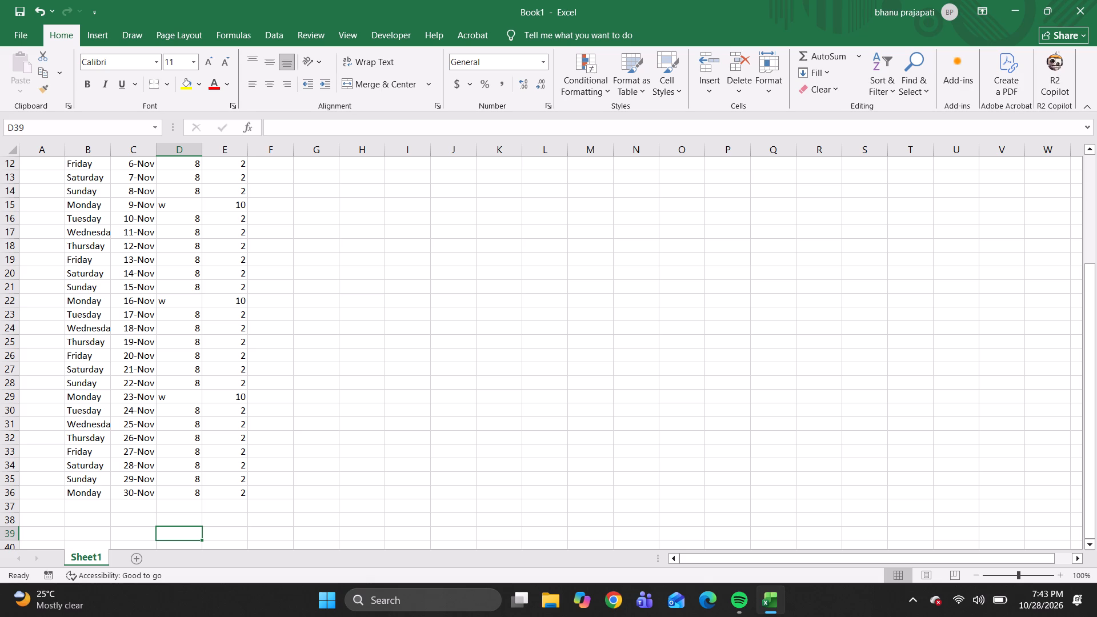
left_click(186, 504)
key("equal")
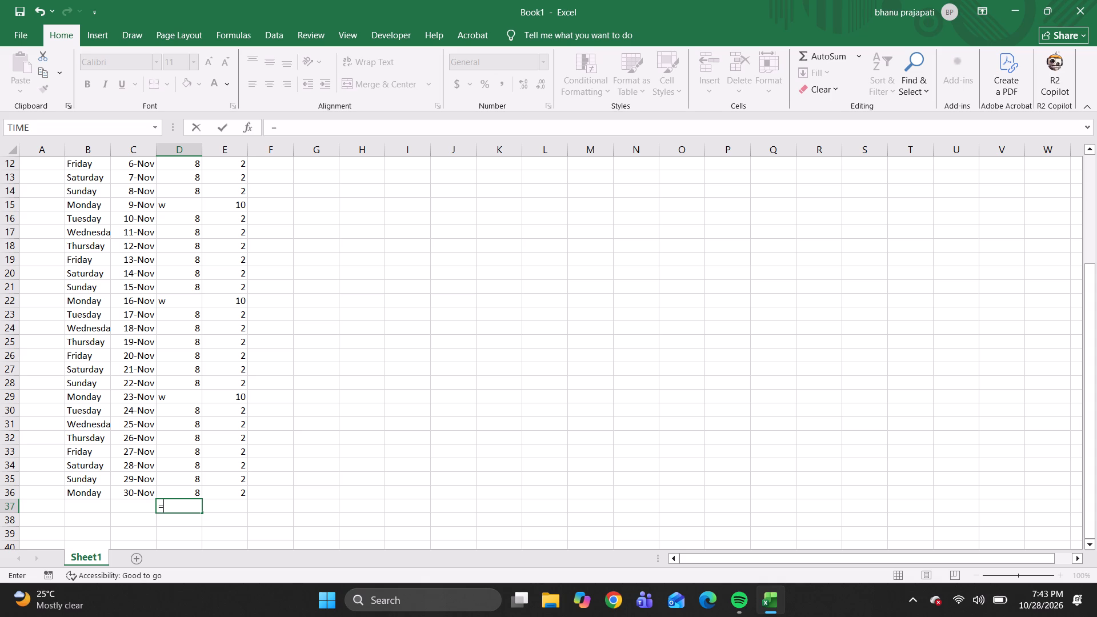
type("coun")
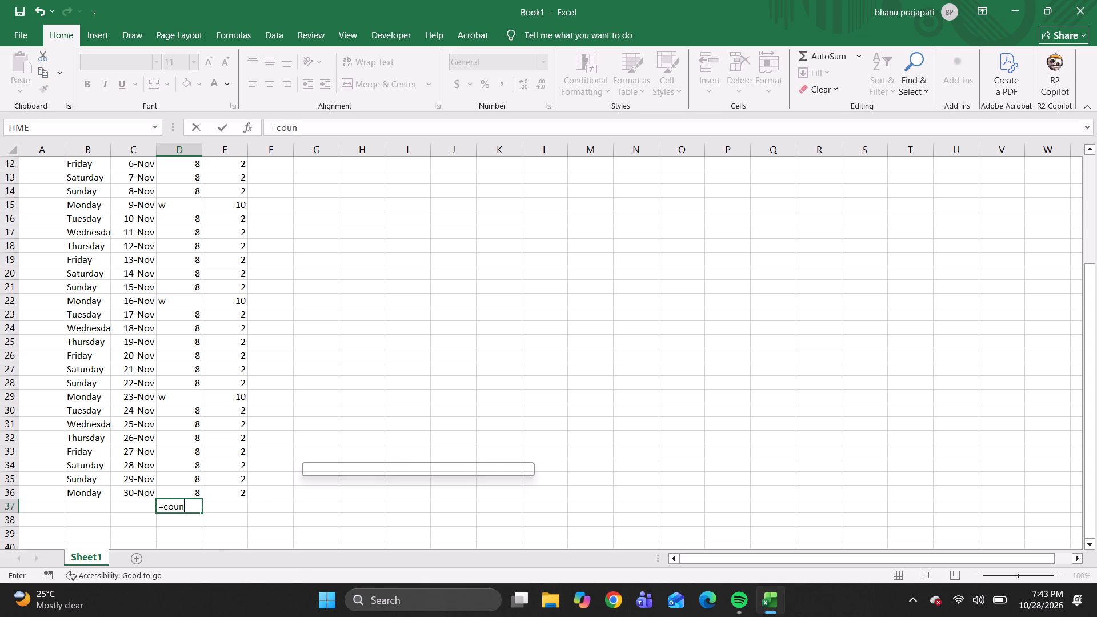
key("Down")
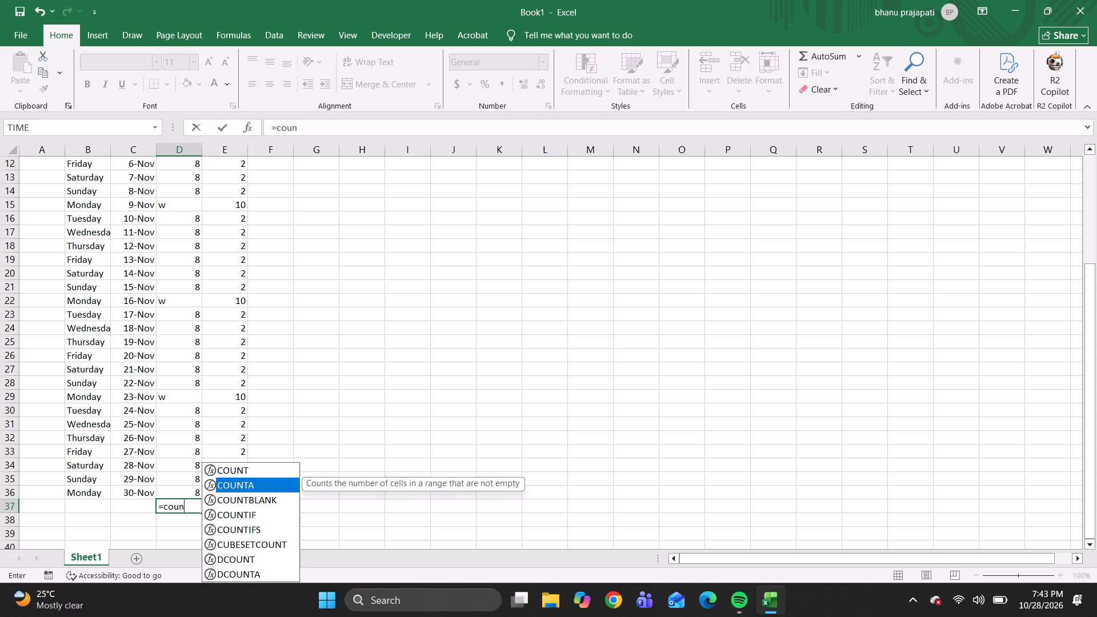
key("Tab")
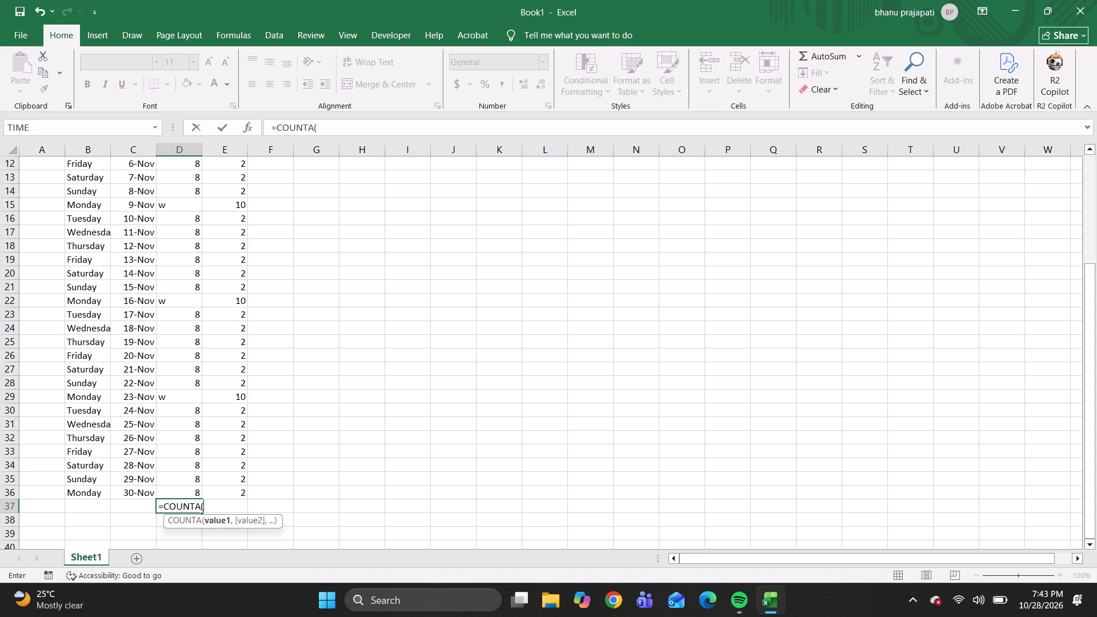
key("BackSpace")
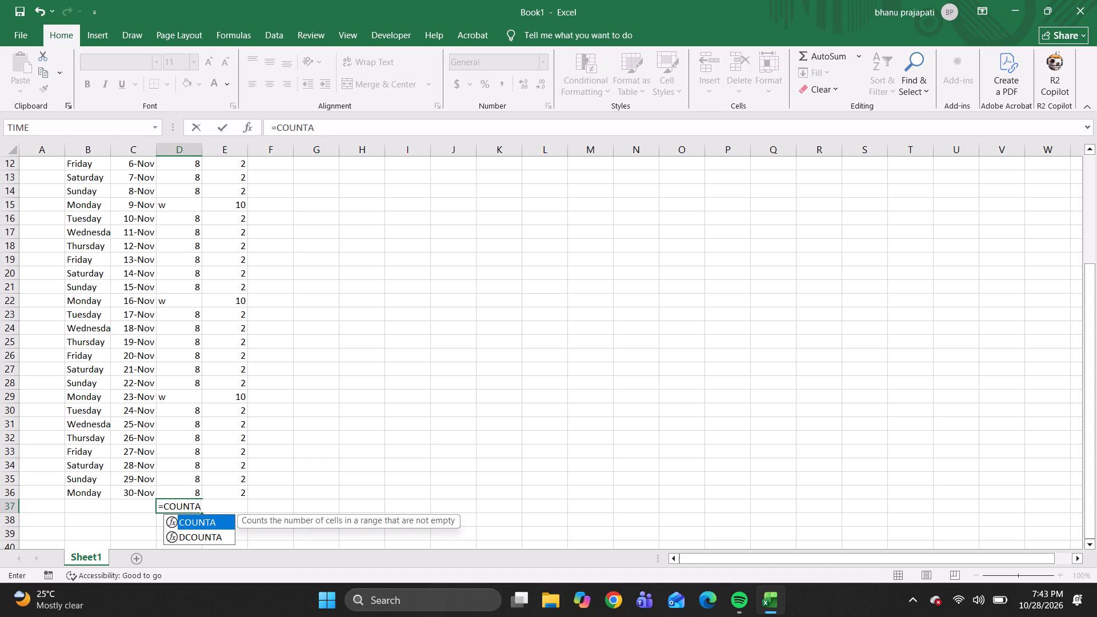
key("BackSpace")
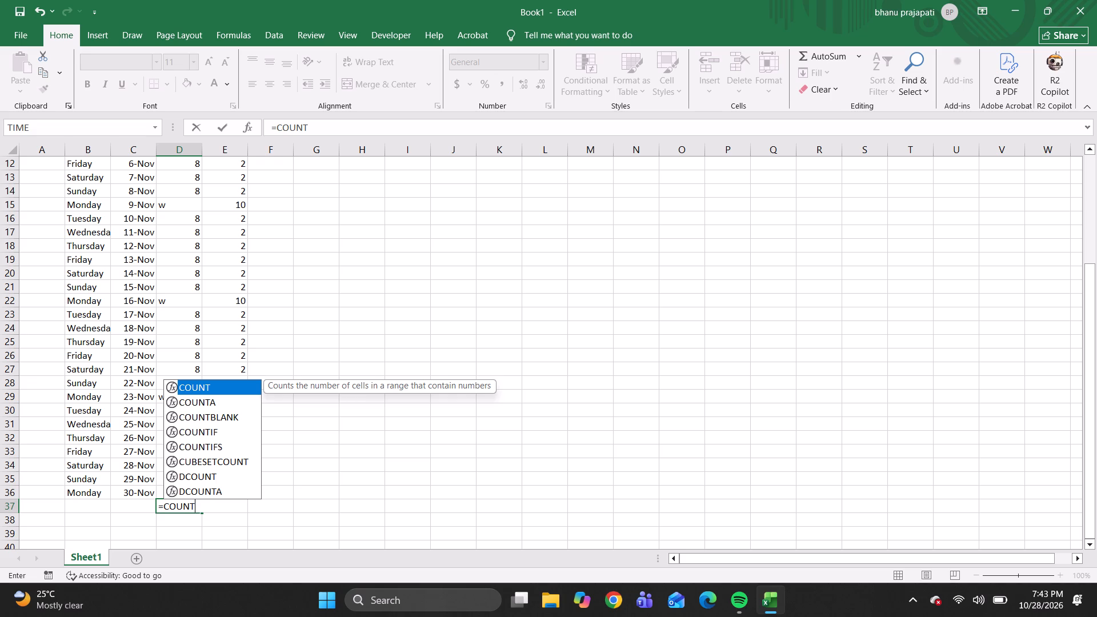
key("Tab")
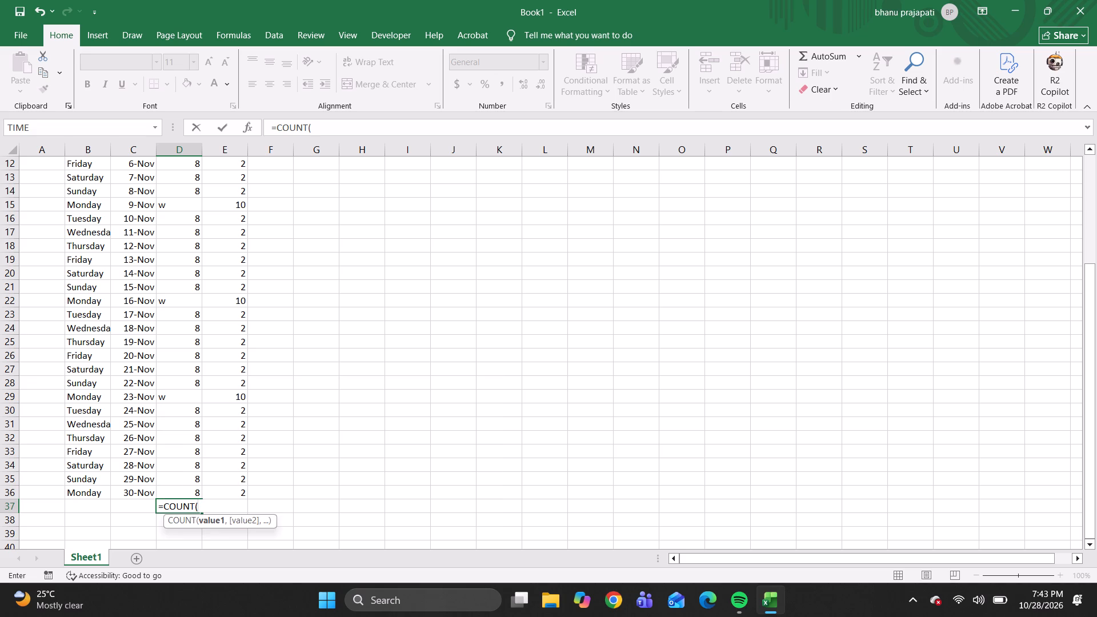
key("BackSpace")
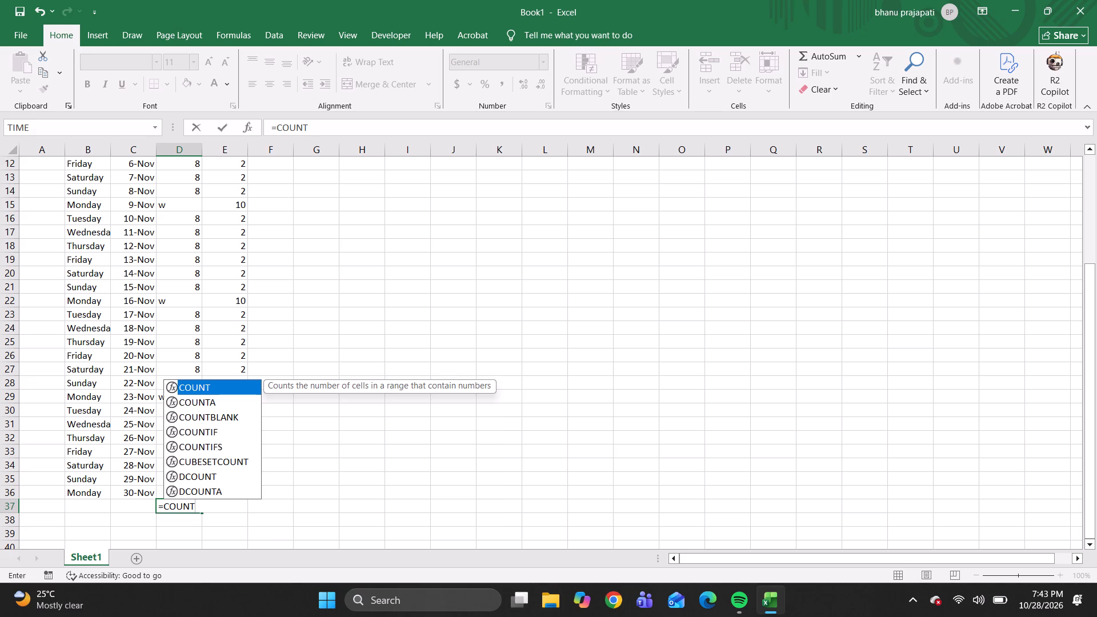
key("Down")
key("Down")
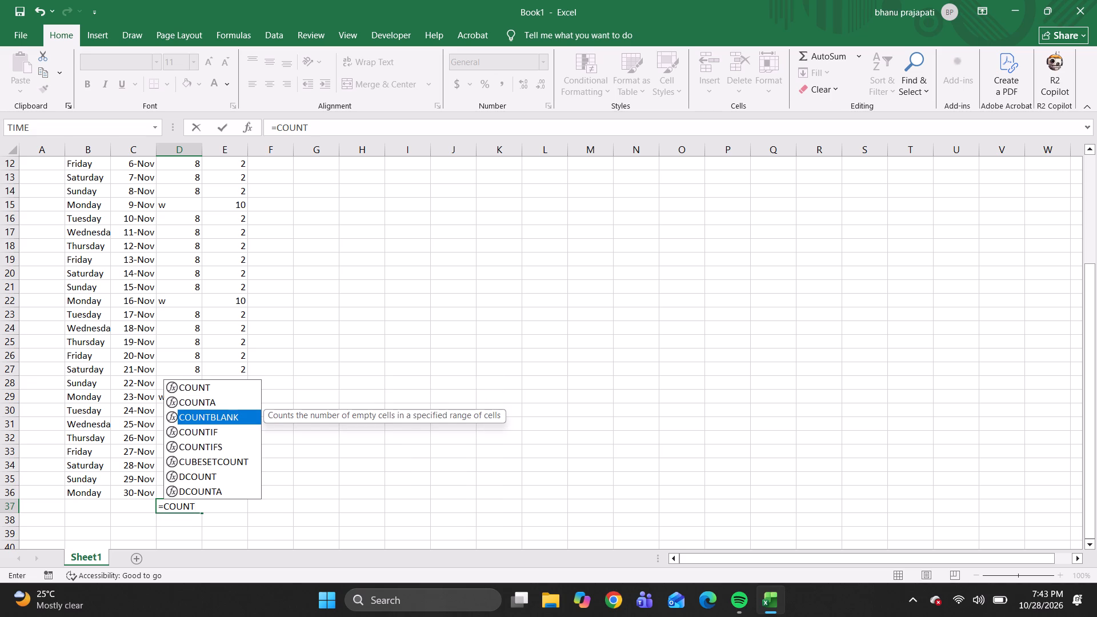
key("Up")
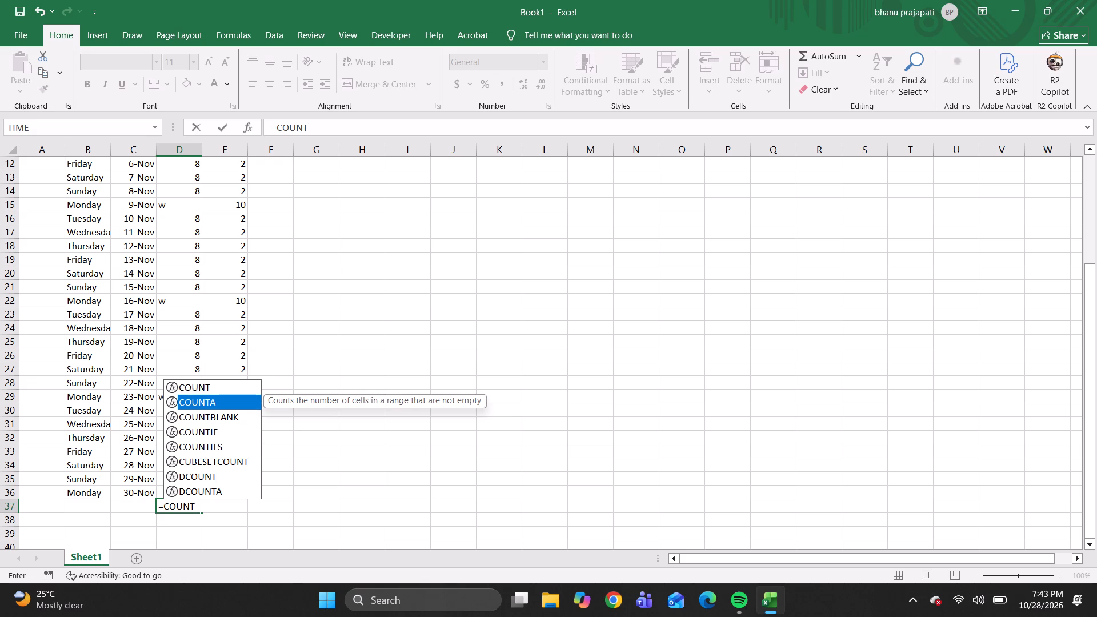
key("Tab")
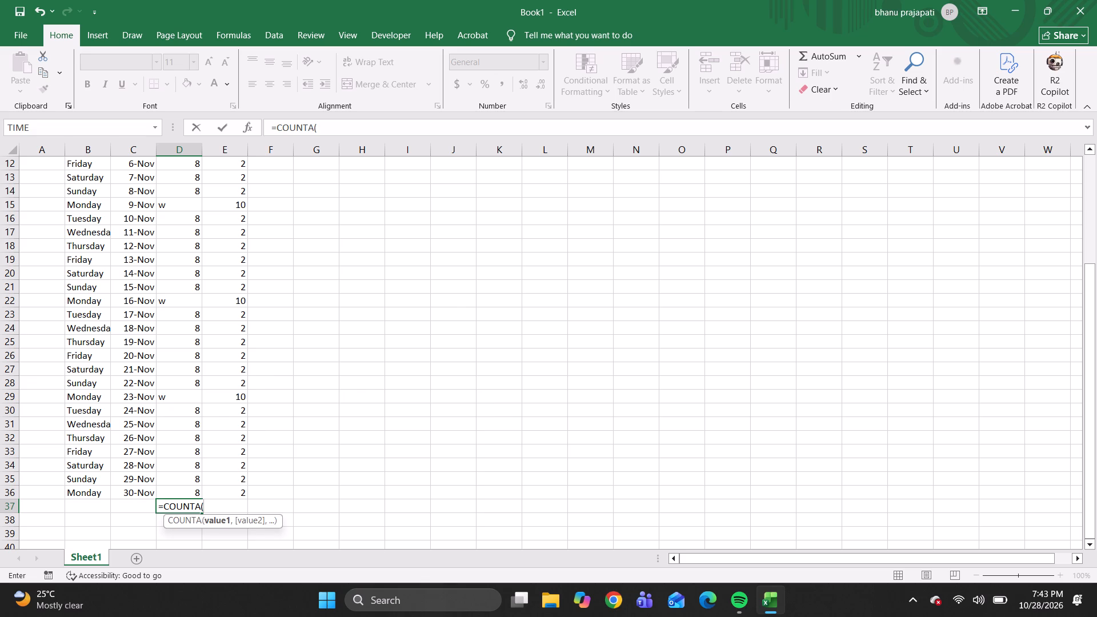
key("Up")
key("Up")
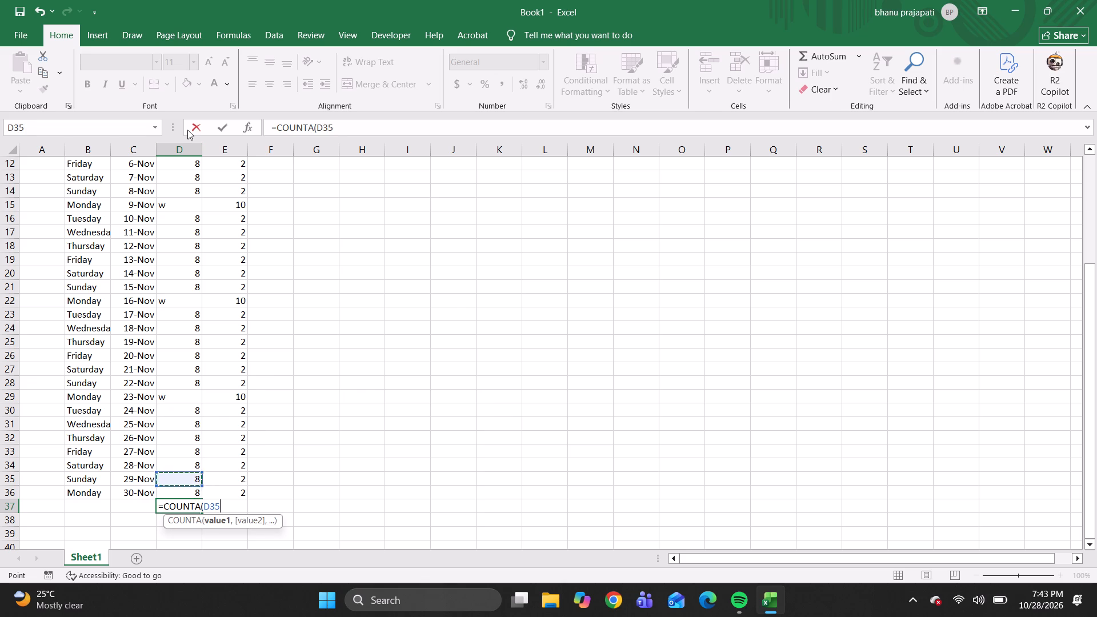
key("Down")
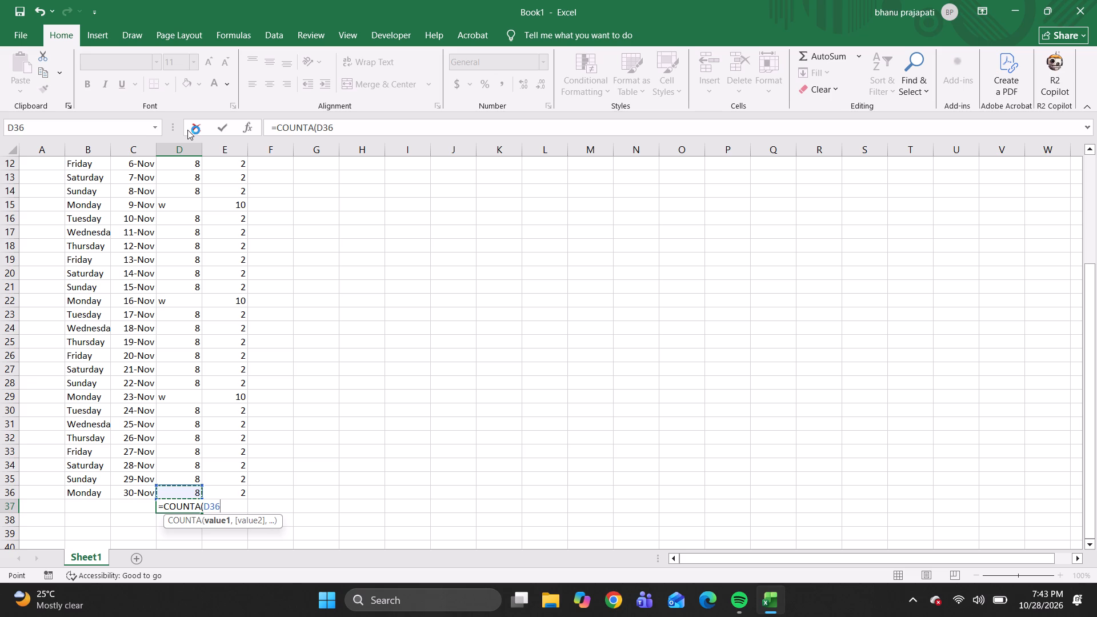
key("ctrl+Up")
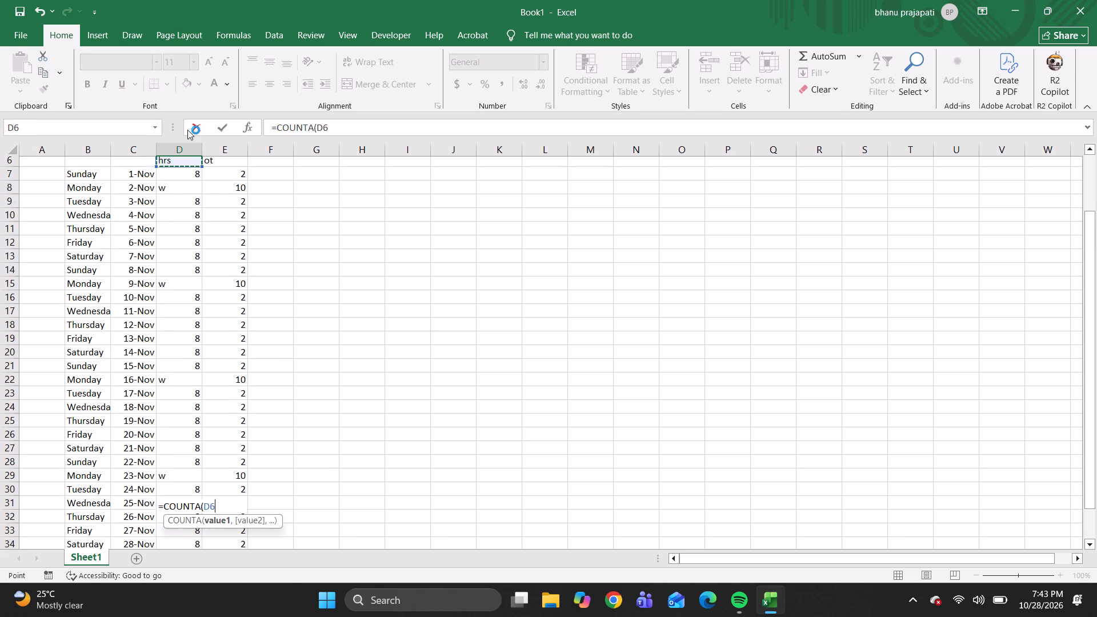
key("Down")
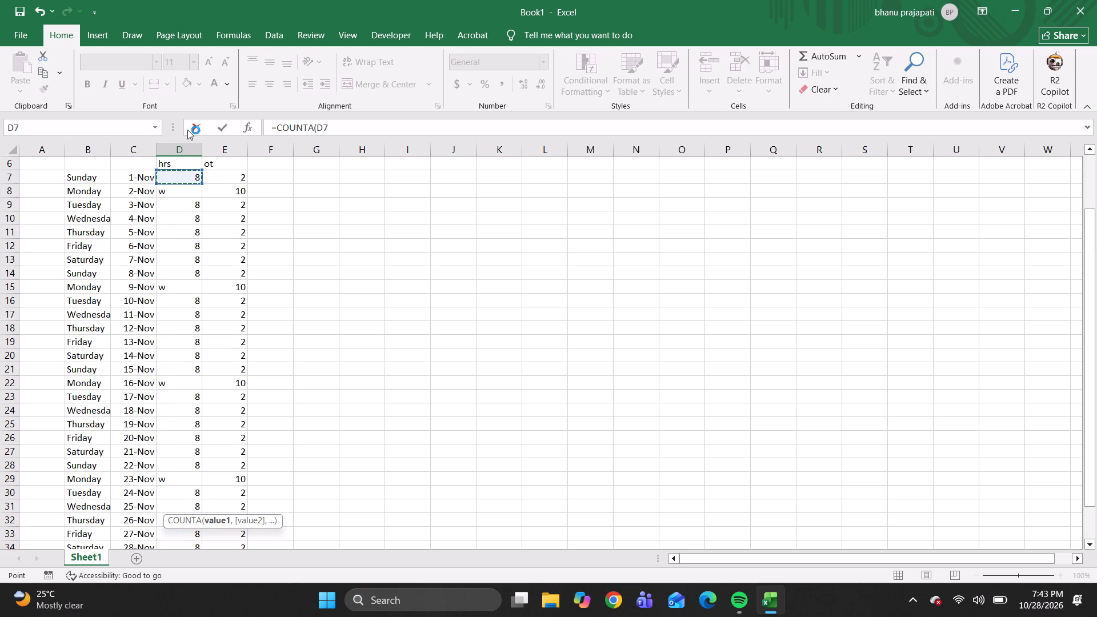
key("shift+Down")
key("shift+Down")
key("shift+Down")
key("shift+Down")
key("shift+Down")
key("shift+Down")
key("shift+Down")
key("shift+Down")
key("shift+Down")
key("shift+Down")
key("shift+Down")
key("shift+Down")
key("shift+Down")
key("shift+Down")
key("shift+Down")
key("shift+Down")
key("shift+Down")
key("shift+Down")
key("shift+Down")
key("shift+Down")
key("shift+Down")
key("shift+Down")
key("shift+Down")
key("shift+Down")
key("shift+Down")
key("shift+Down")
key("shift+Down")
key("shift+Down")
key("shift+Down")
key("shift+Down")
key("shift+Down")
key("shift+Down")
key("shift+Down")
key("shift+Down")
key("shift+Down")
key("shift+Down")
key("shift+Down")
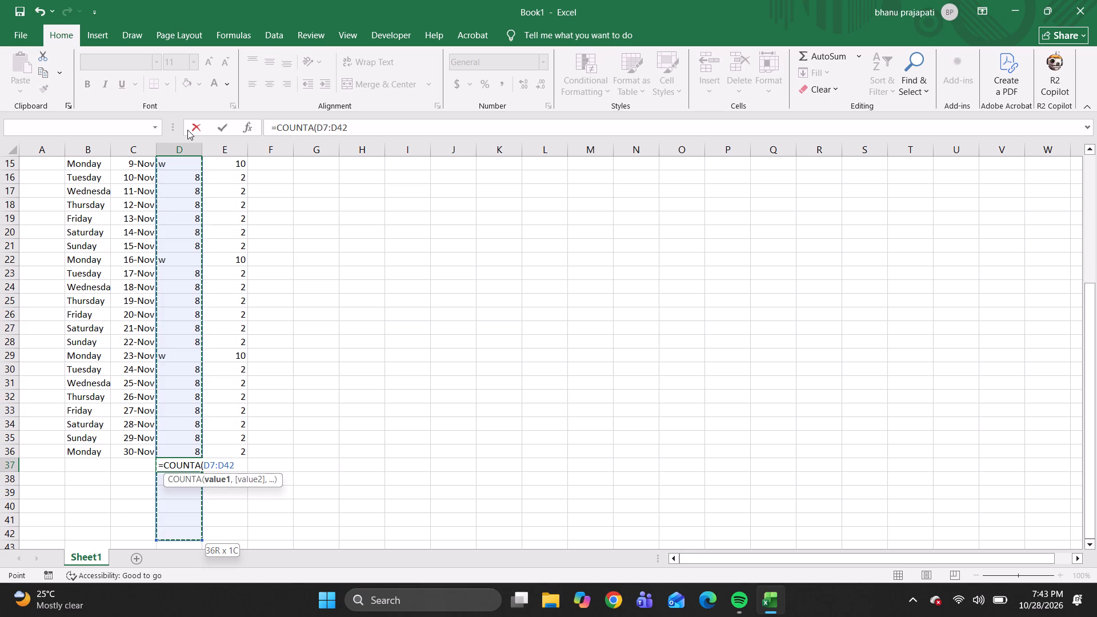
key("shift+Up")
key("shift+Up")
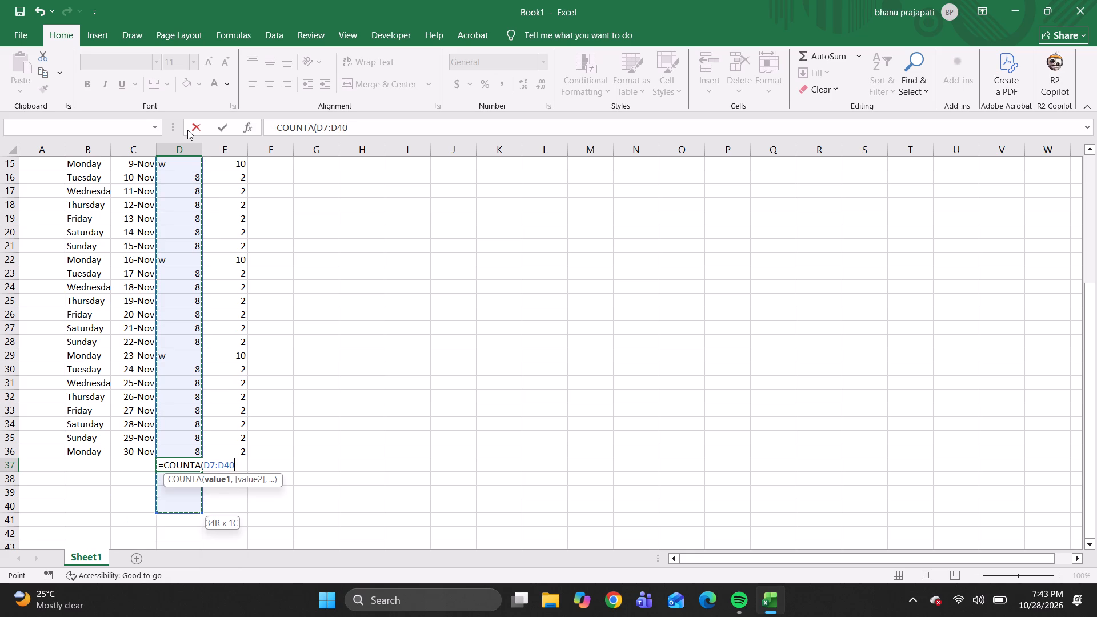
key("shift+Up")
key("shift+Up")
key("shift+Up")
key("shift+Up")
key("shift+Up")
key("shift+Down")
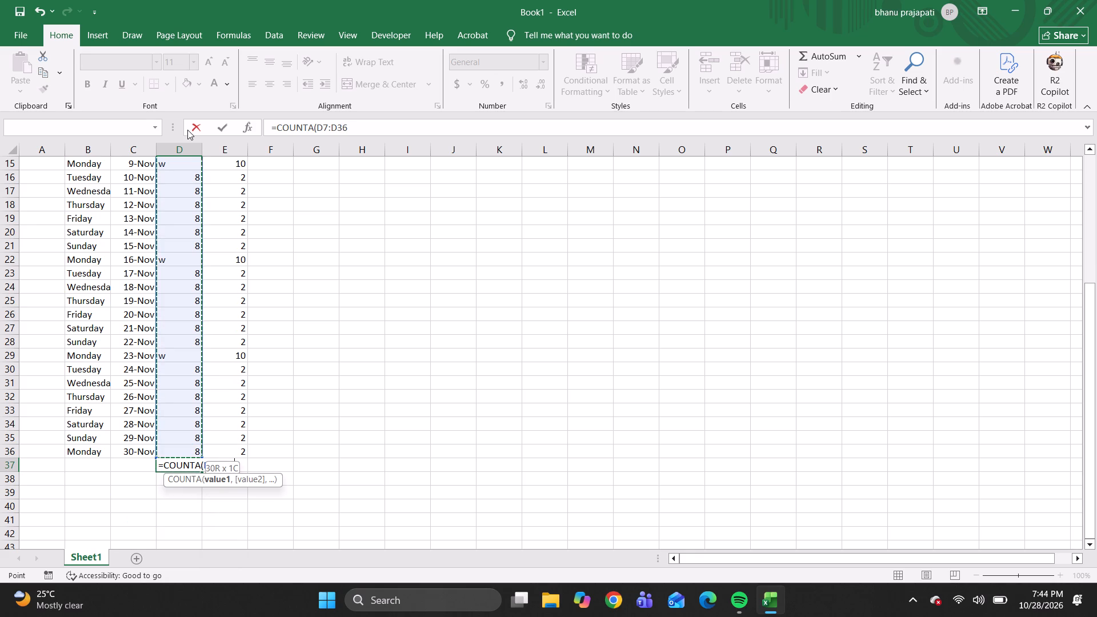
key("comma")
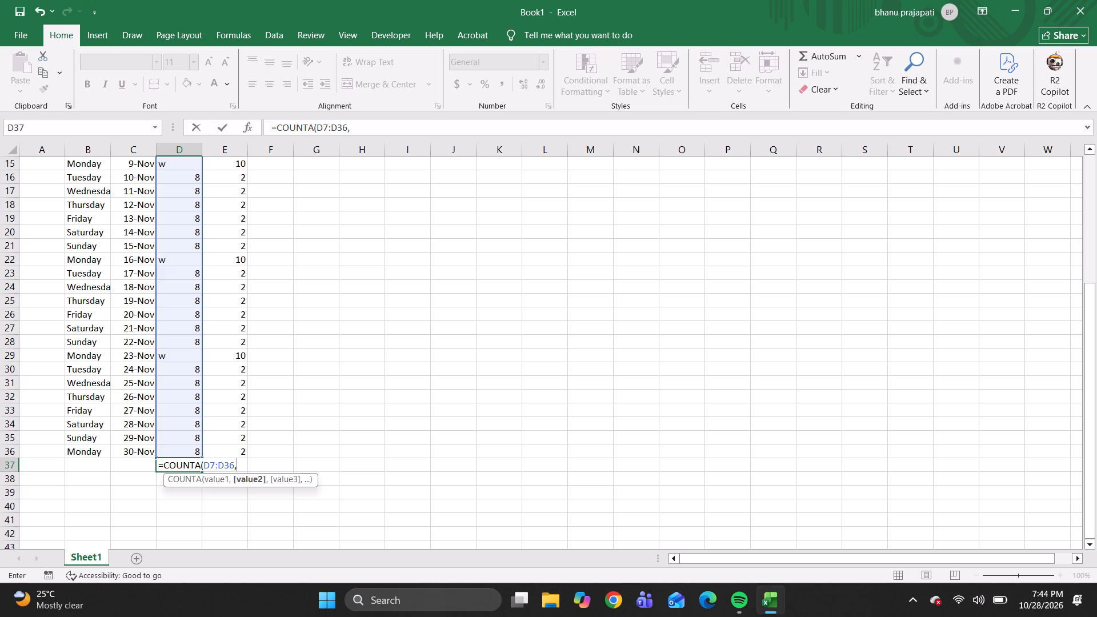
left_click(185, 242)
key("Return")
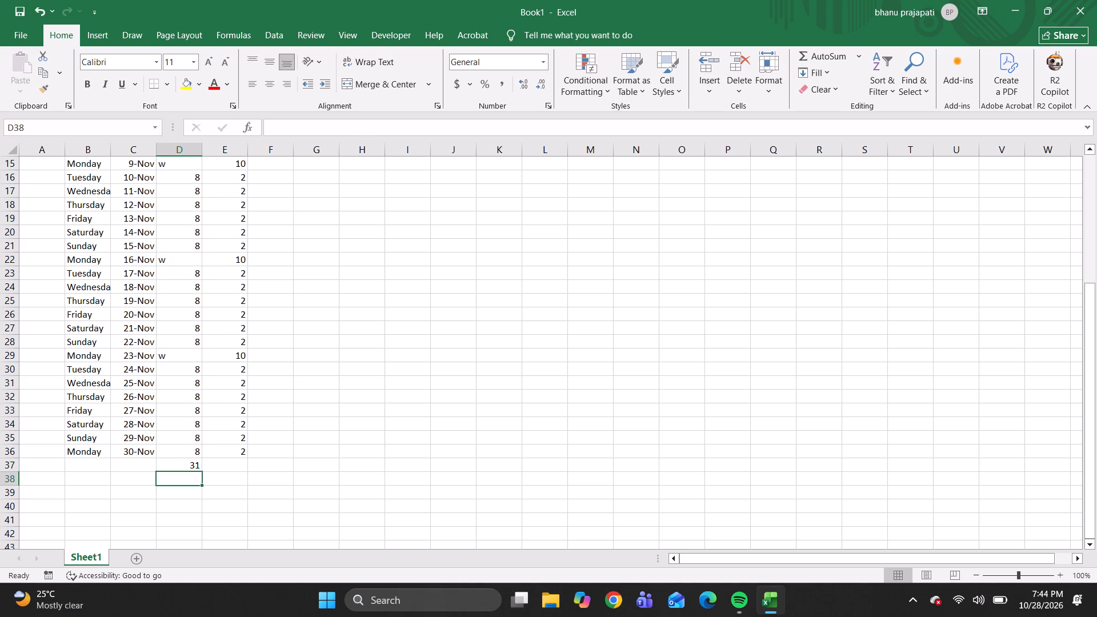
Remove the D21 argument from the COUNTA formula in D37, keeping only the range D7:D36.
left_click(172, 469)
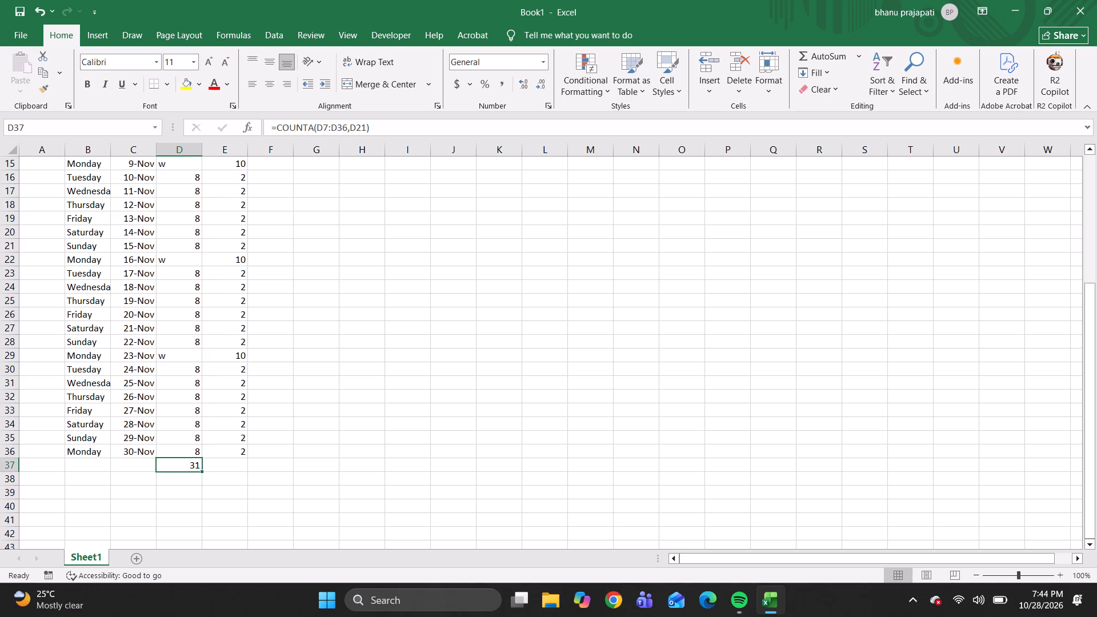
left_click(366, 129)
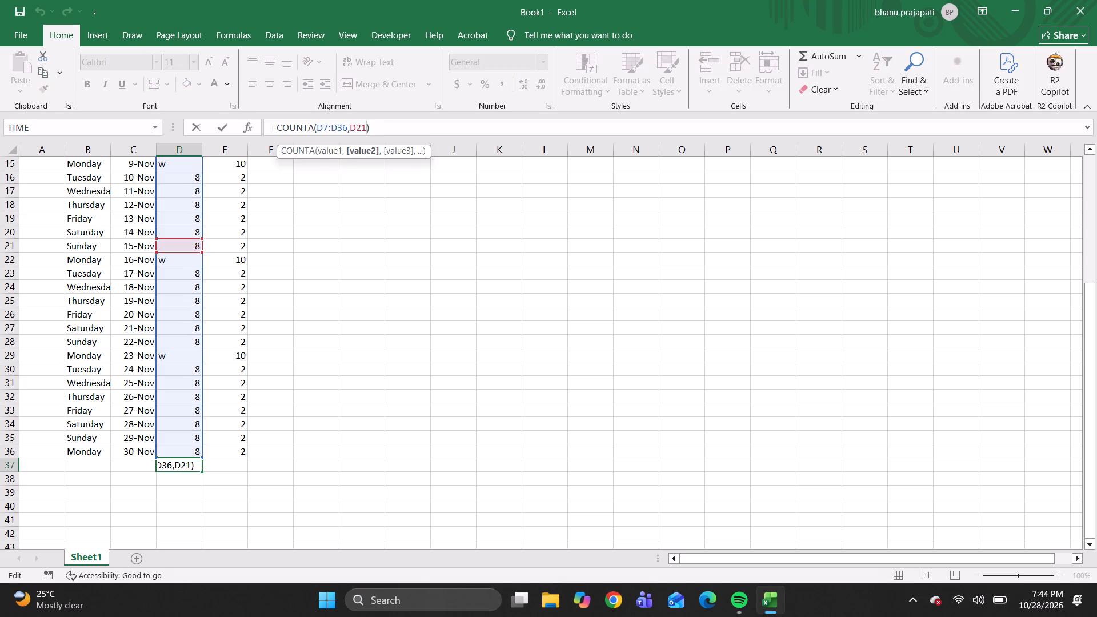
key("BackSpace")
key("BackSpace")
key("BackSpace")
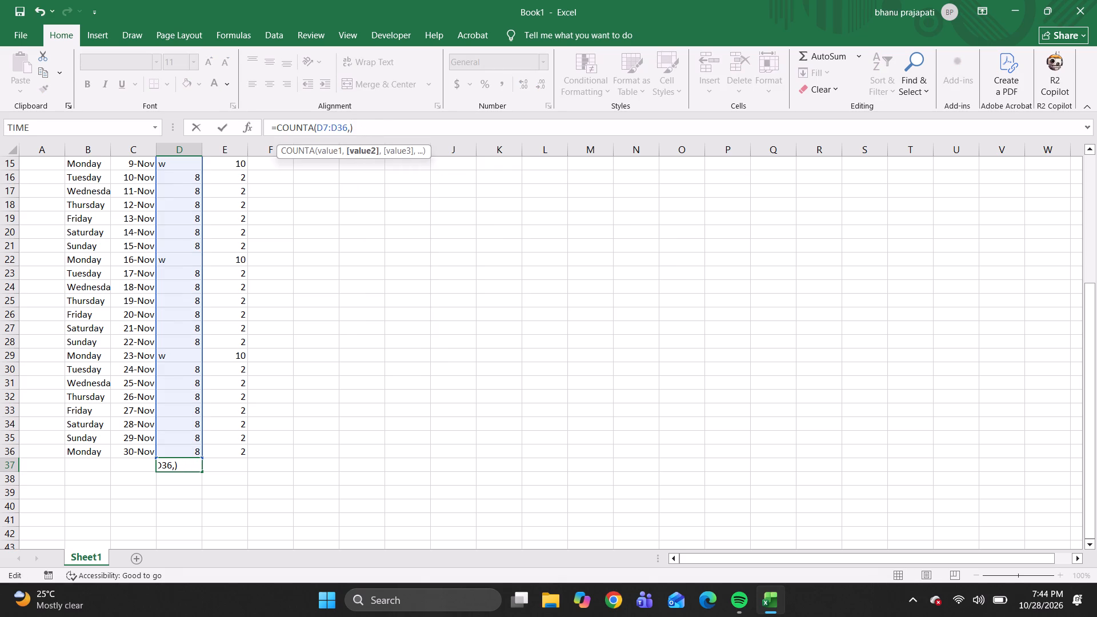
key("BackSpace")
key("Right")
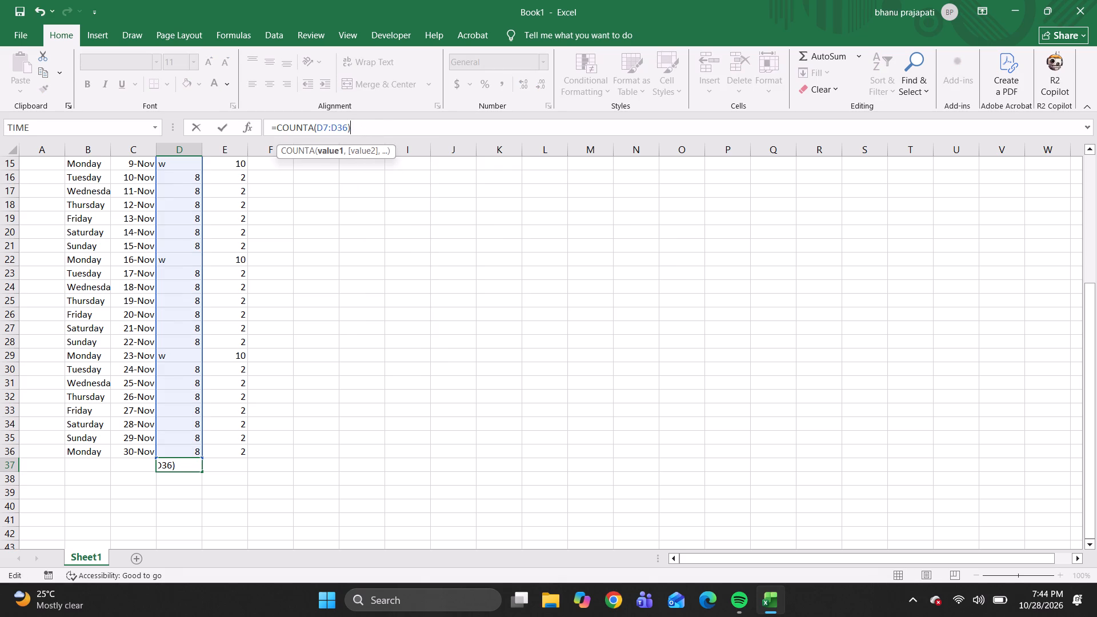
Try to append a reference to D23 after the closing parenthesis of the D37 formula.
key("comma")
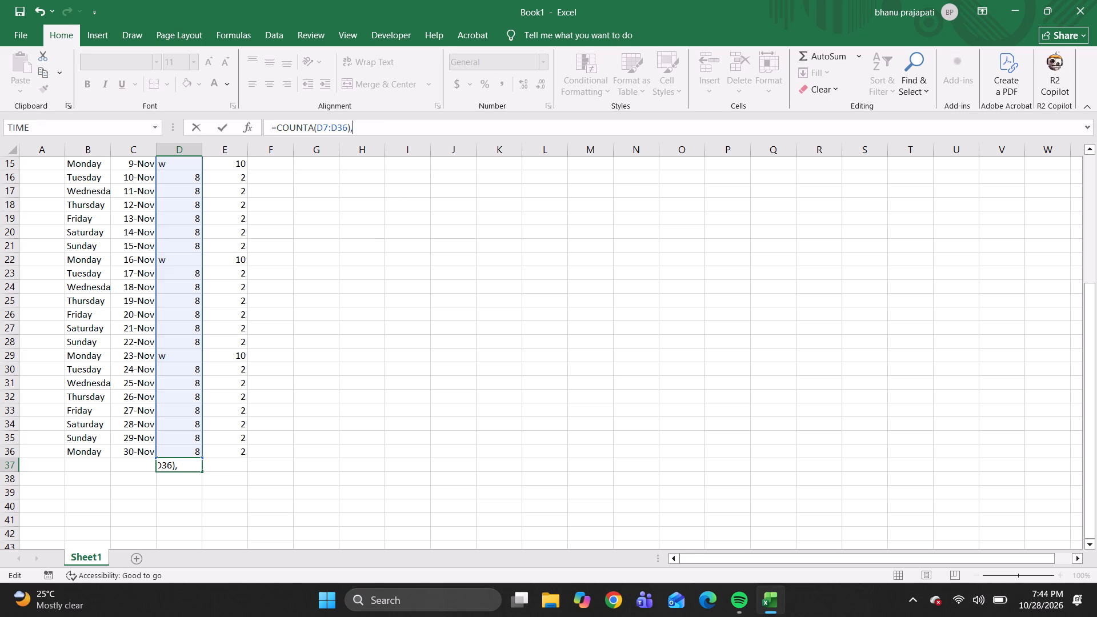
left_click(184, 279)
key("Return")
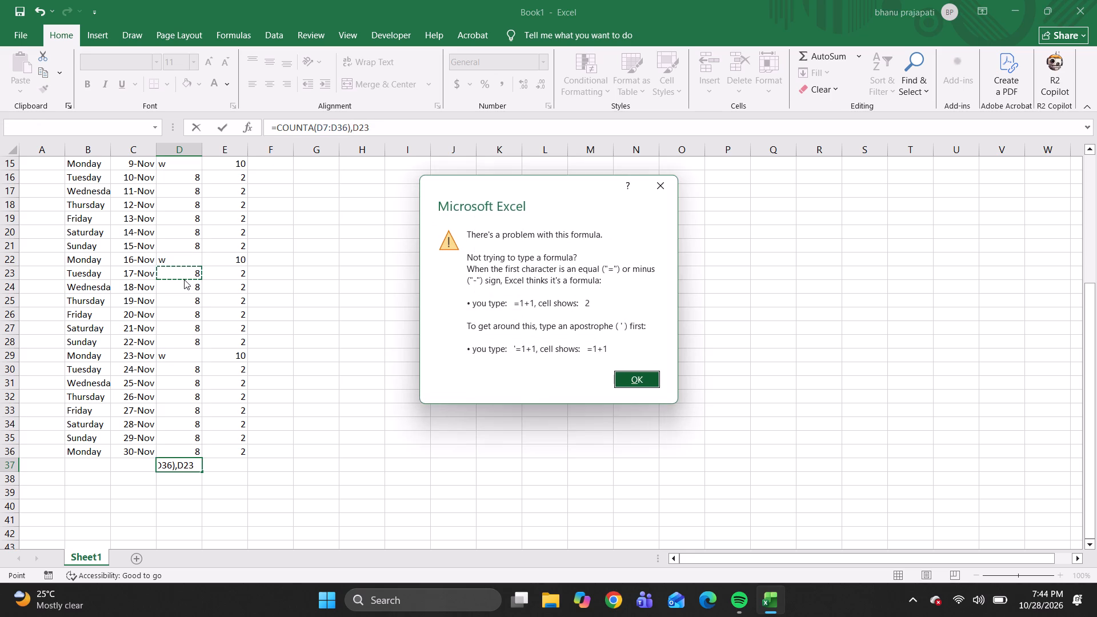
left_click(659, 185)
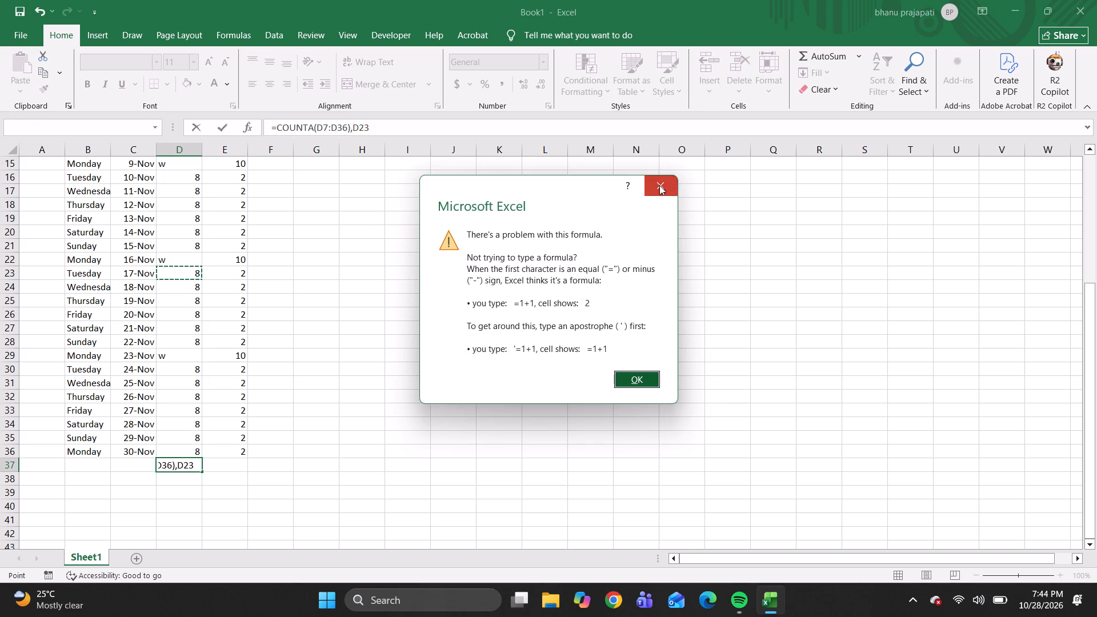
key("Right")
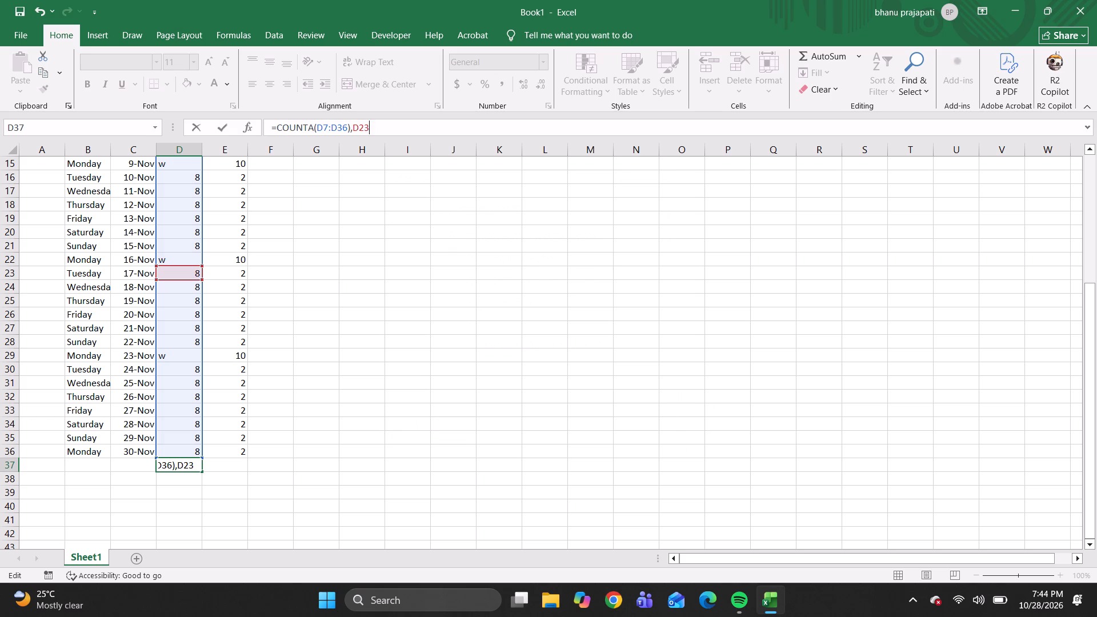
Delete the appended D23 reference and enter the D37 formula as =COUNTA(D7:D36).
key("BackSpace")
key("BackSpace")
key("BackSpace")
key("BackSpace")
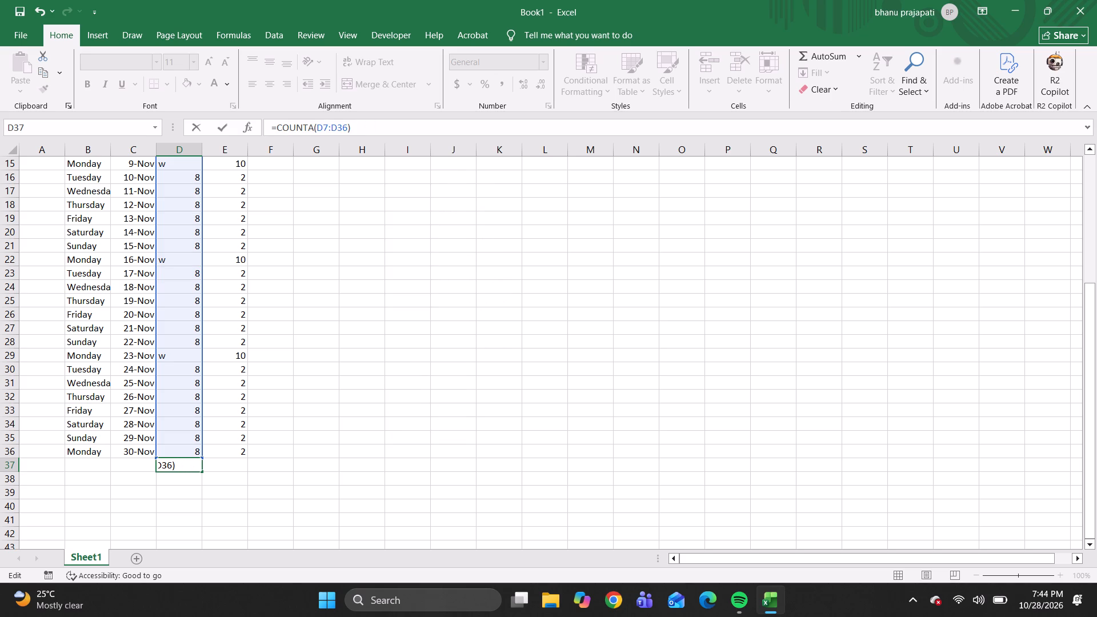
key("Return")
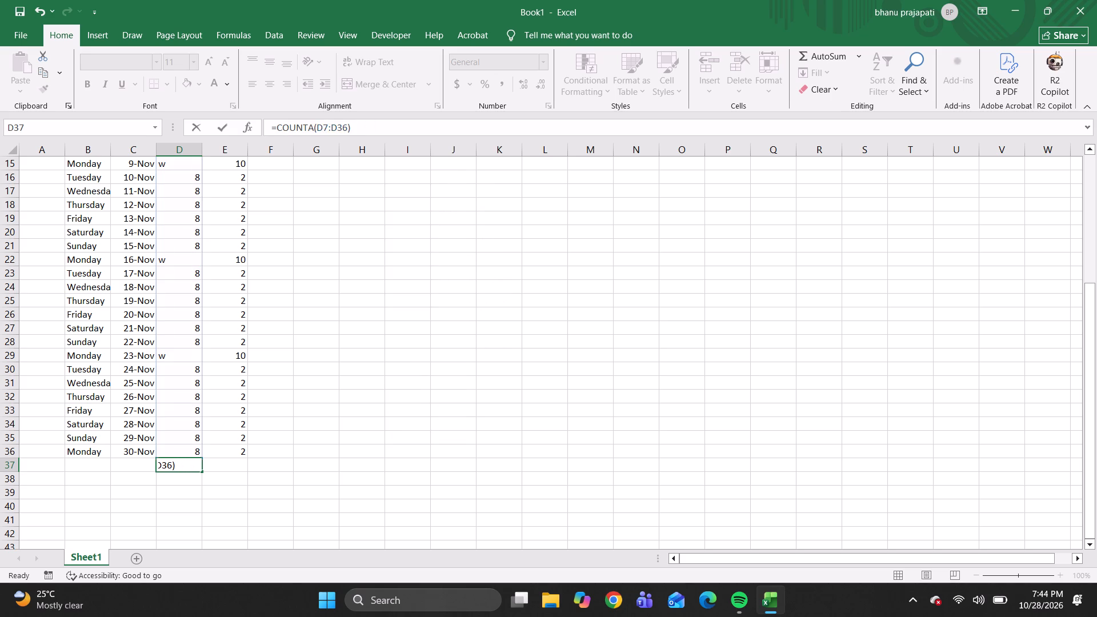
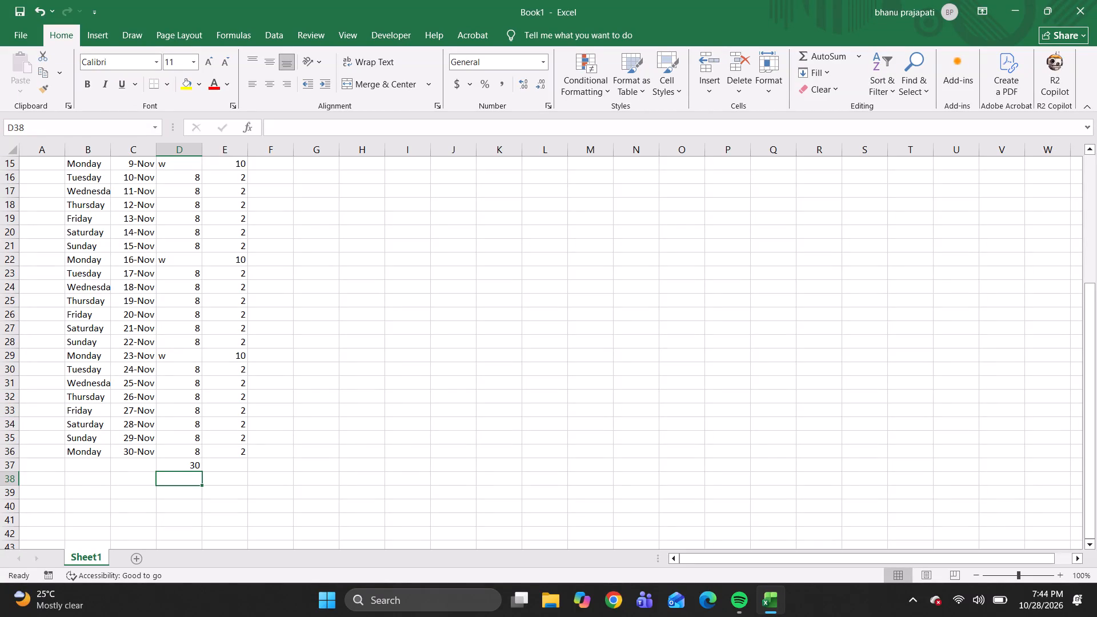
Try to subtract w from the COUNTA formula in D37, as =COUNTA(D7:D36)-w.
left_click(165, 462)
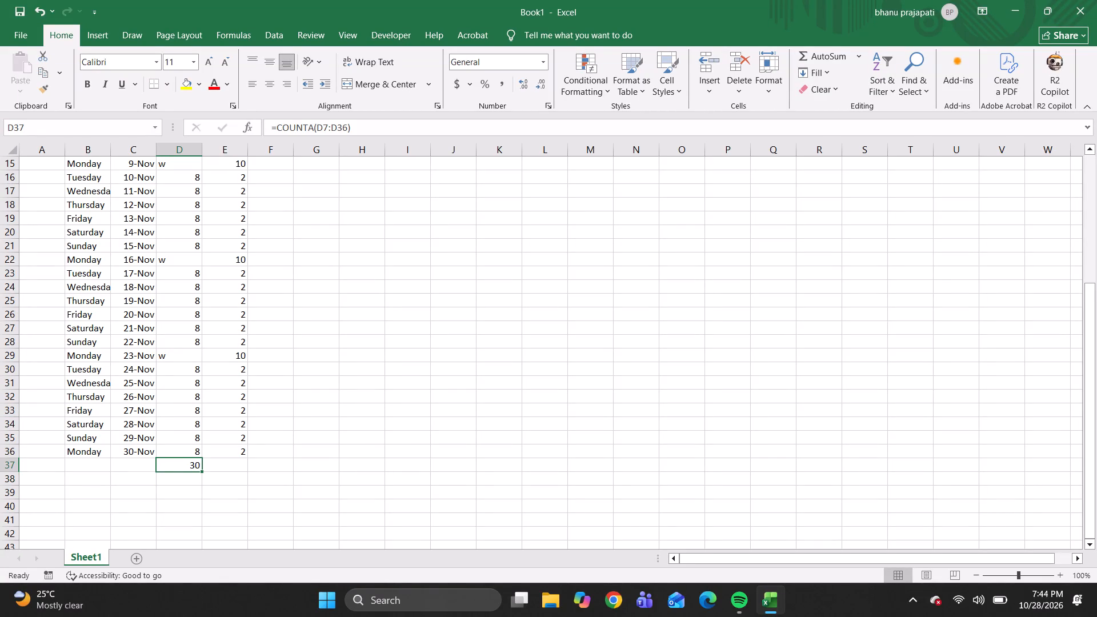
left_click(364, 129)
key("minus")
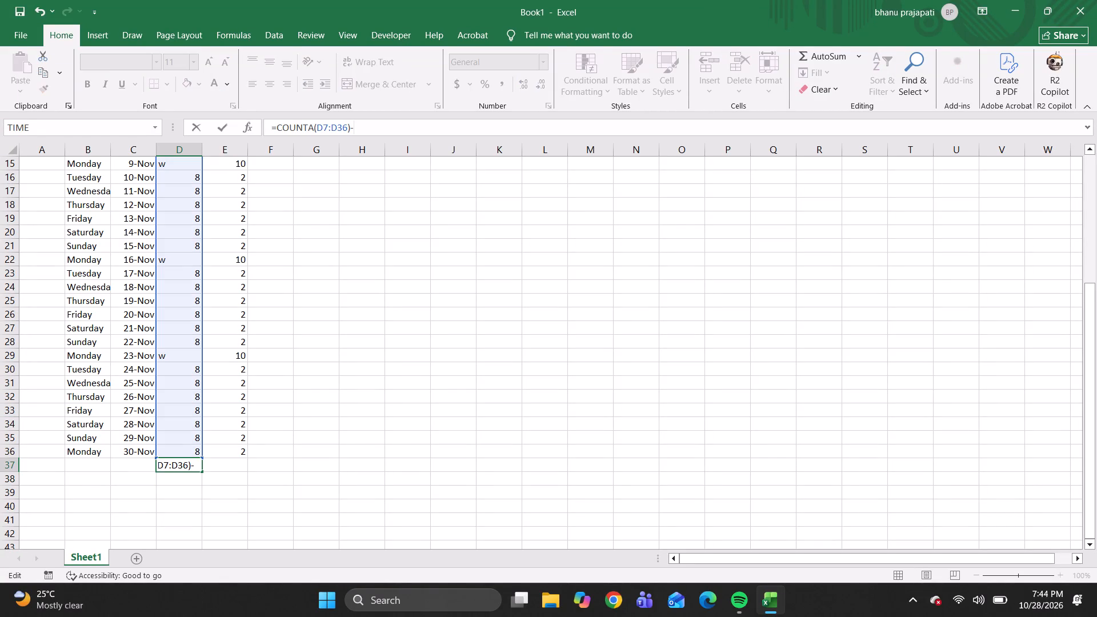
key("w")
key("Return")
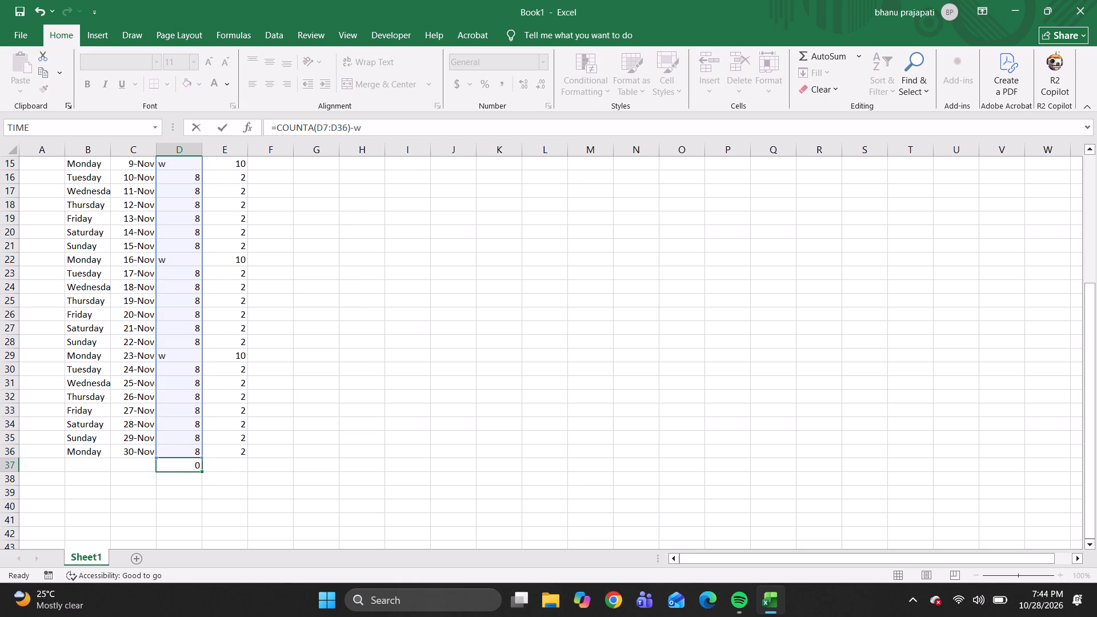
Replace the formula in D37 with a COUNTIF over D7:D36 using 8 as the criterion.
left_click(182, 464)
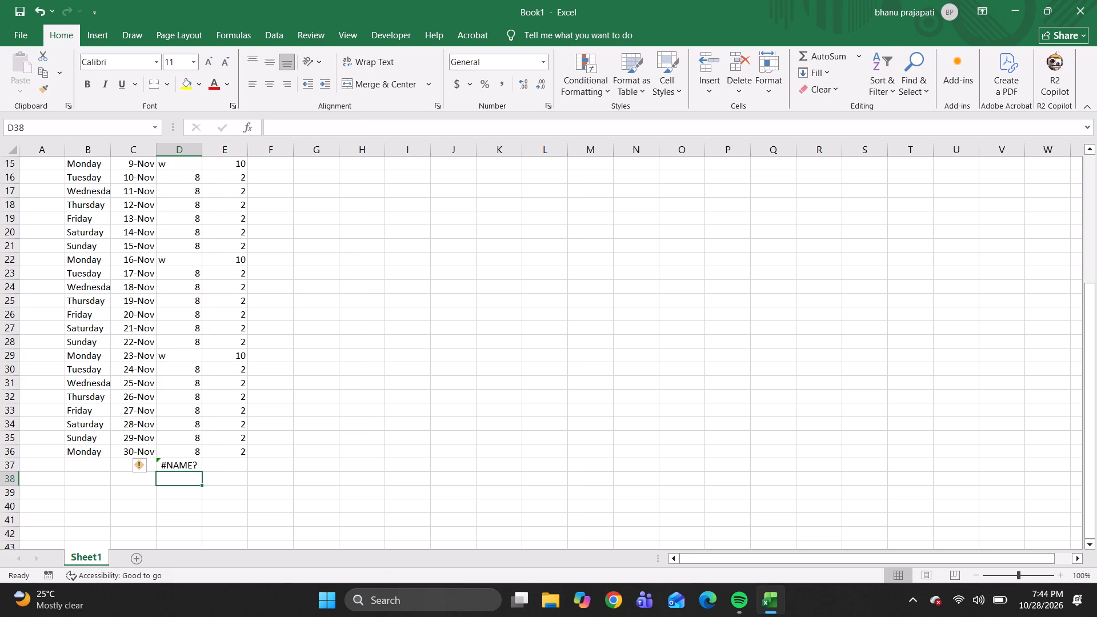
type("=coun")
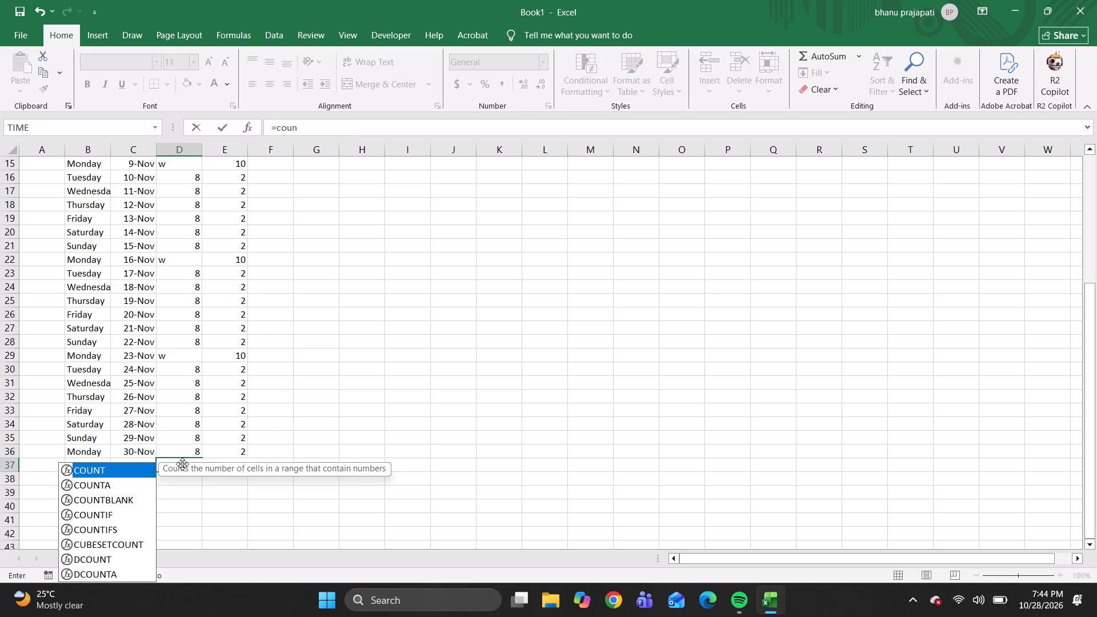
key("Down")
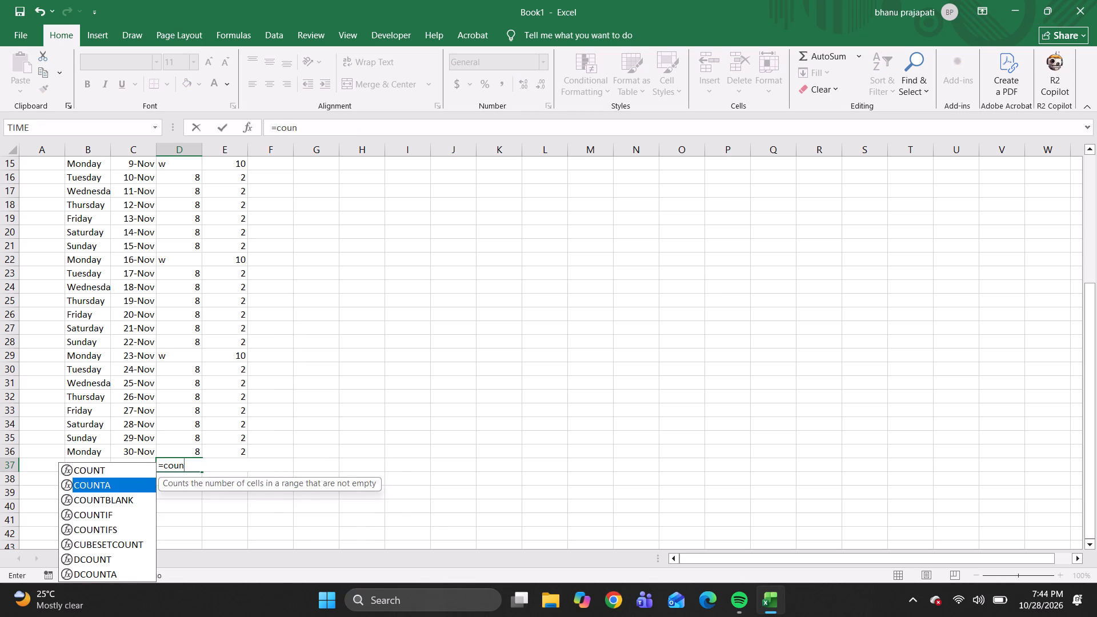
key("Down")
key("Down")
key("Tab")
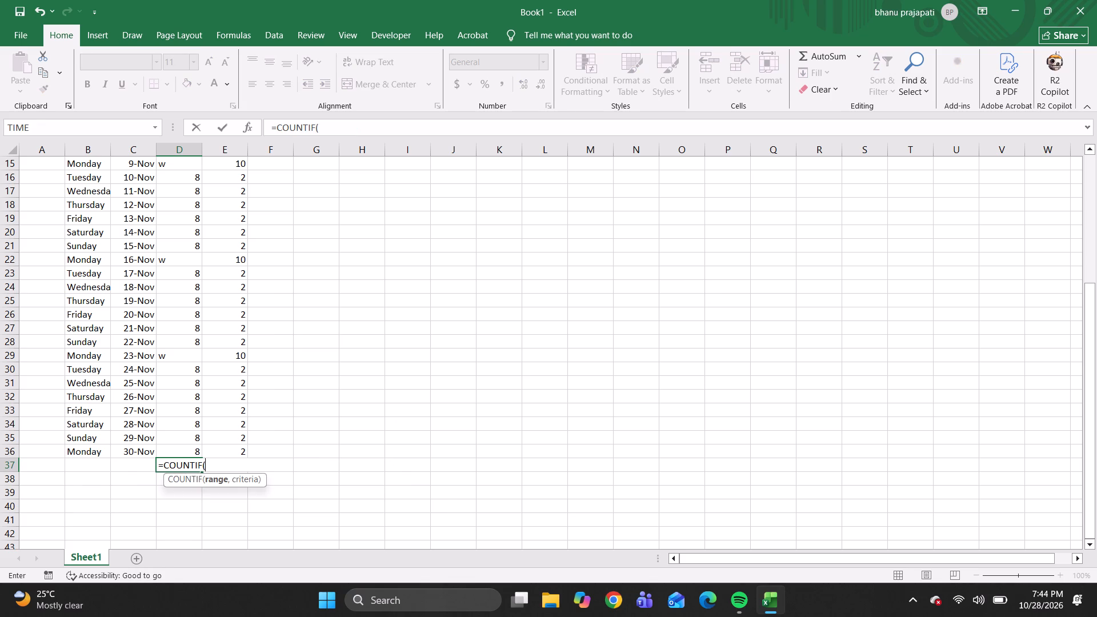
key("Up")
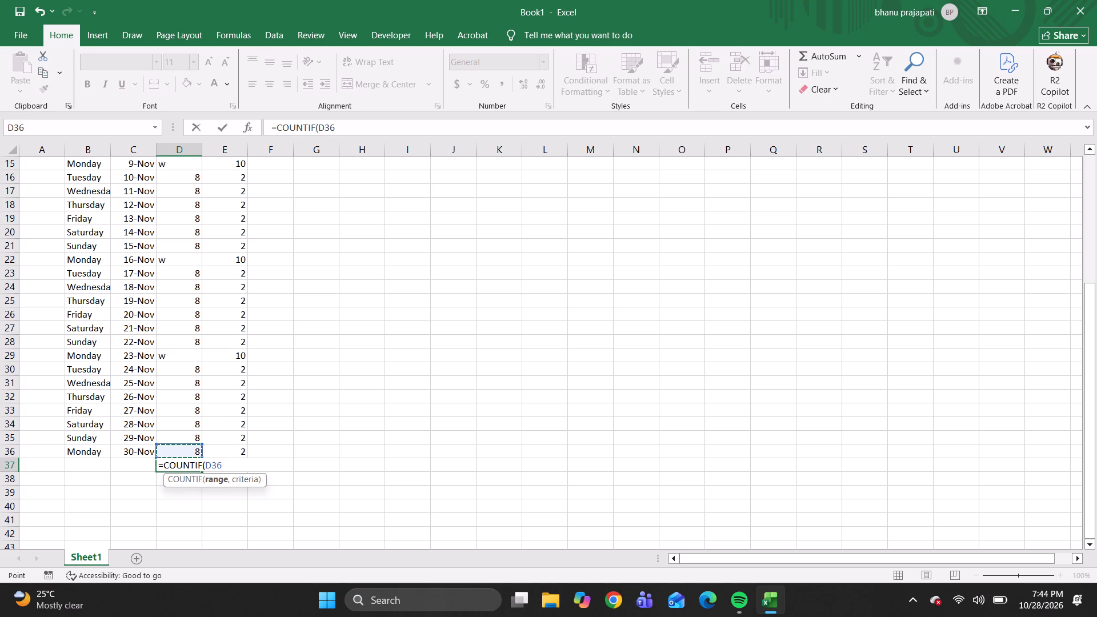
key("shift+Up")
key("shift+Up")
key("shift+Up")
key("shift+Up")
key("shift+Up")
key("shift+Up")
key("shift+Up")
key("shift+Up")
key("shift+Up")
key("shift+Up")
key("shift+Up")
key("shift+Up")
key("shift+Up")
key("shift+Up")
key("shift+Up")
key("shift+Up")
key("shift+Up")
key("shift+Up")
key("shift+Up")
key("shift+Up")
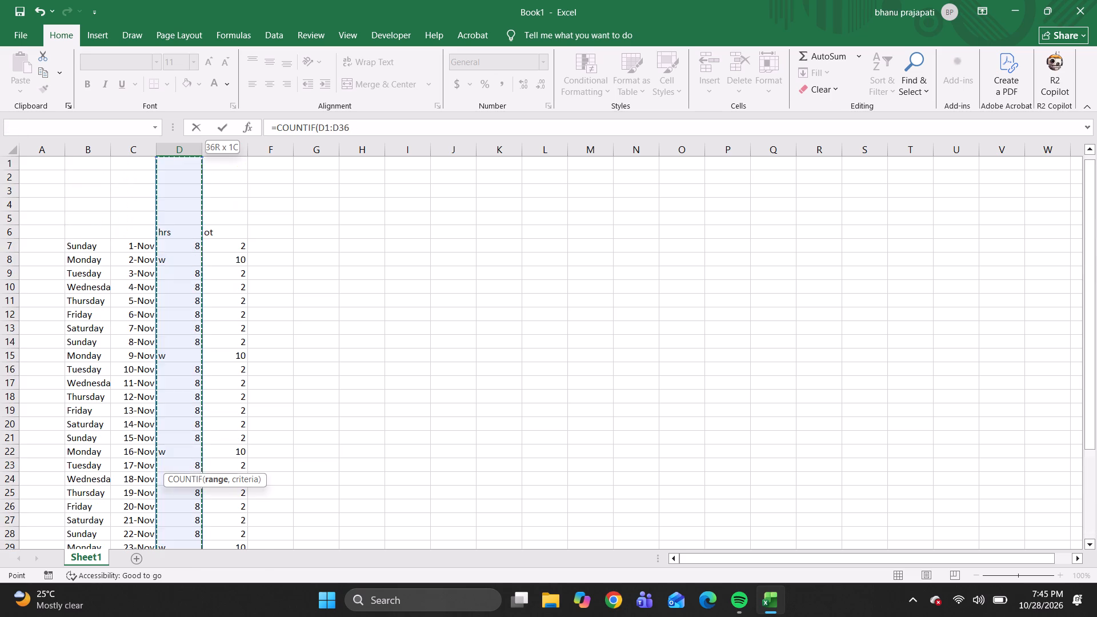
key("shift+Down")
key("shift+Down")
key("shift+Down")
key("shift+Down")
key("shift+Down")
key("shift+Down")
key("shift+Down")
key("shift+Down")
key("shift+Down")
key("shift+Up")
key("shift+Up")
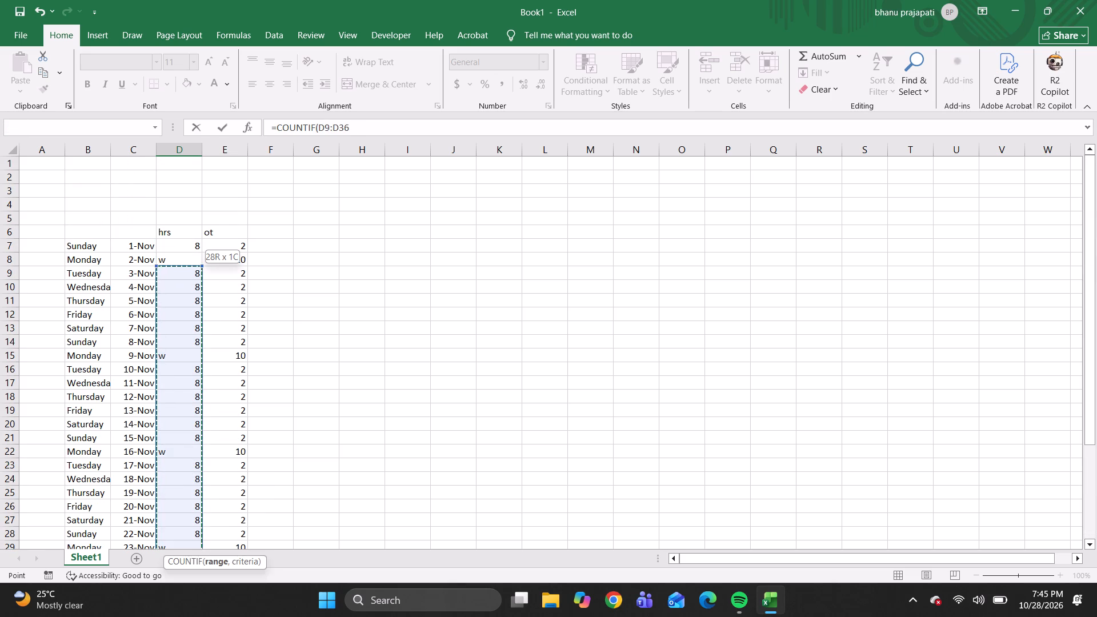
key("shift+Up")
key("shift+Up")
key("shift+Down")
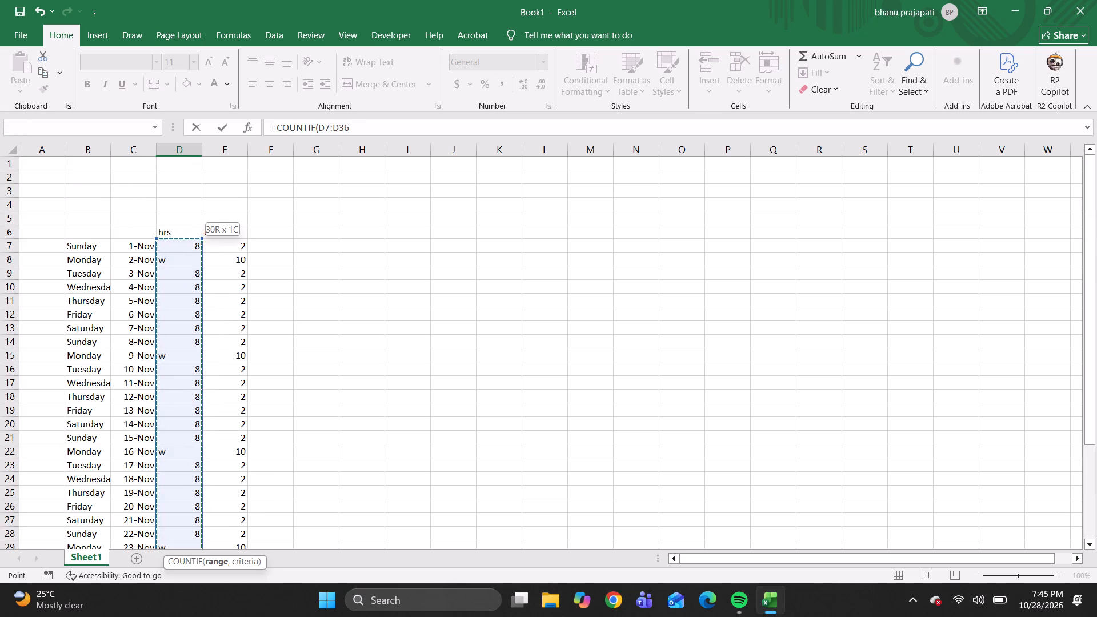
key("comma")
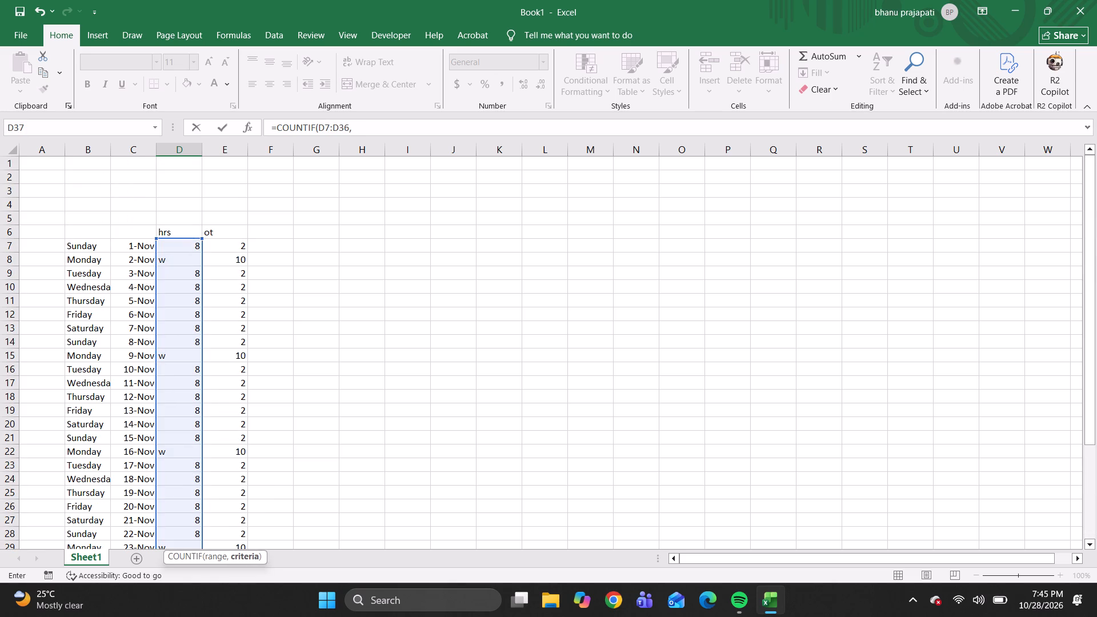
key("8")
key("Return")
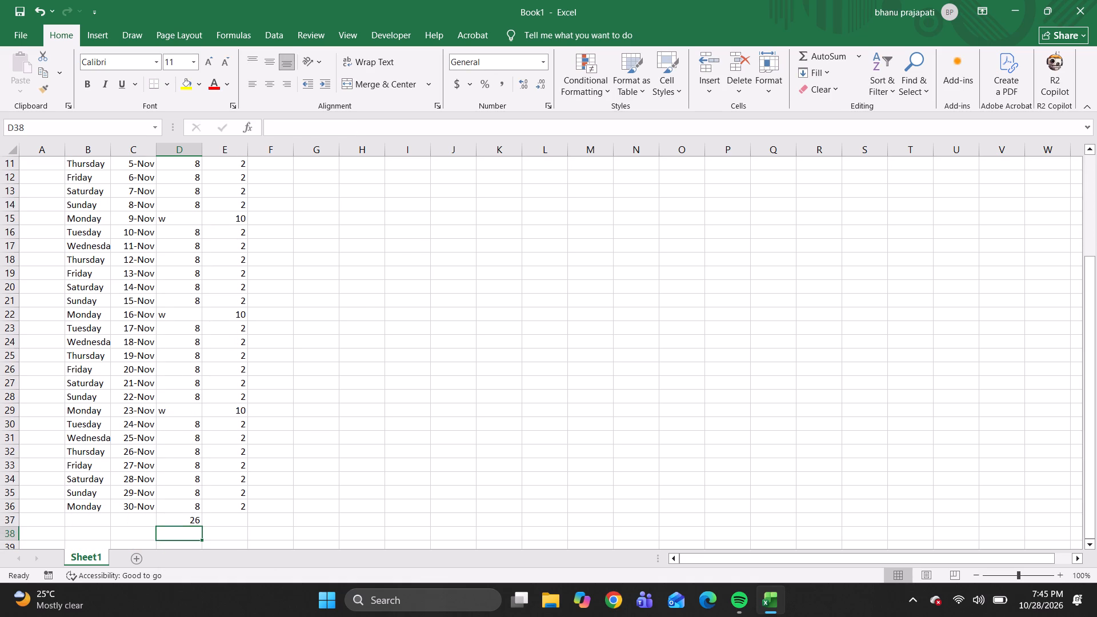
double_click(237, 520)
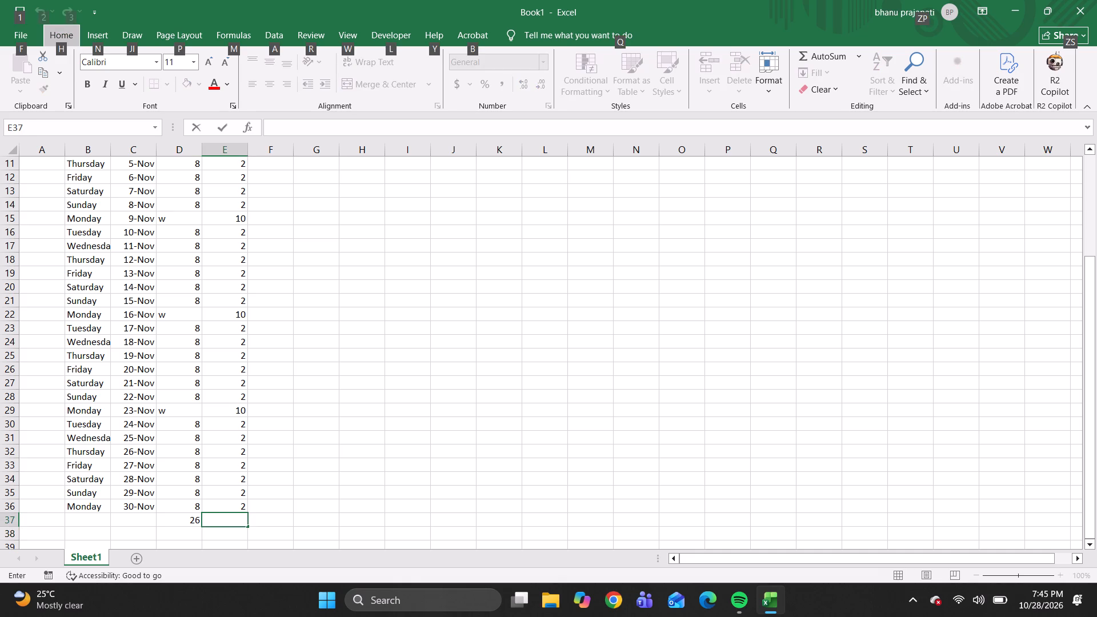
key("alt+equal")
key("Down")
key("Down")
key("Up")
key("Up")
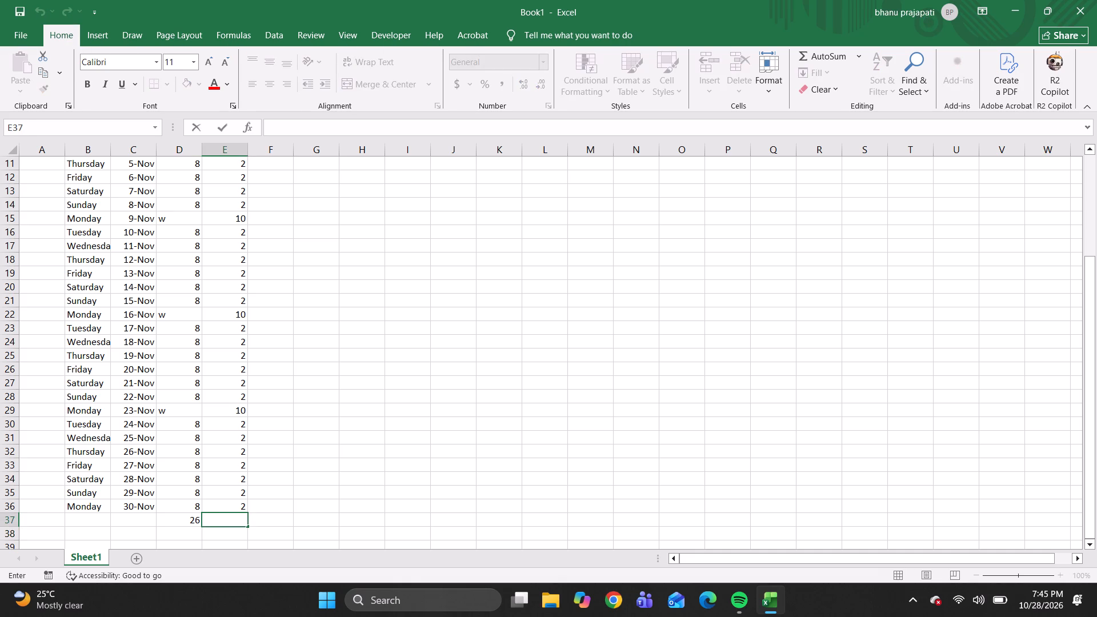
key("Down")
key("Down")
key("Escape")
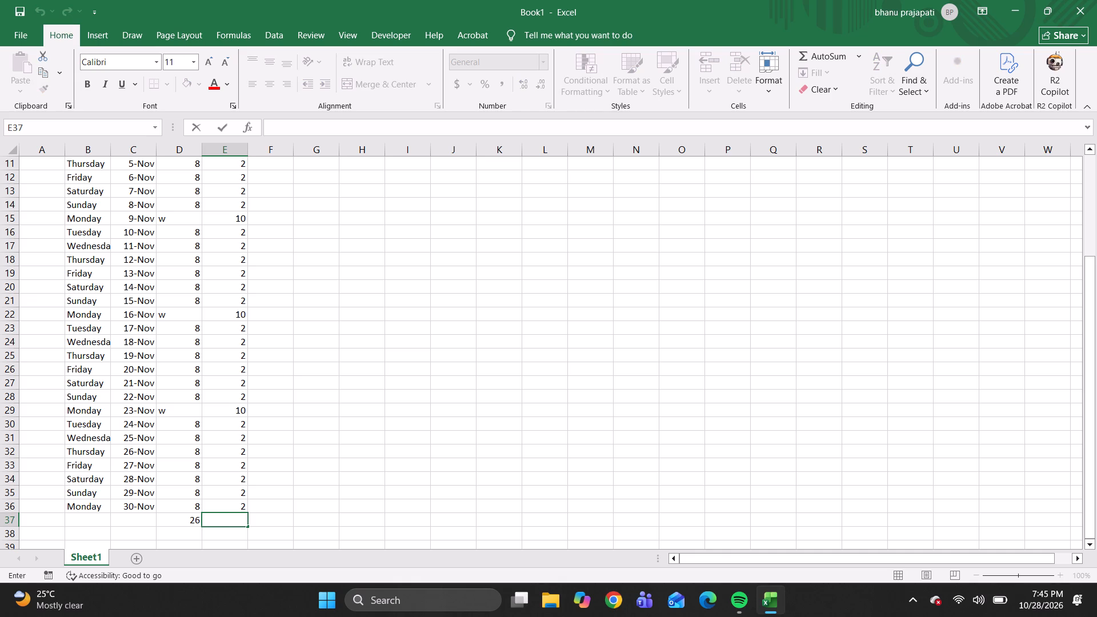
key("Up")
Total the overtime column in E37 with AutoSum.
key("Down")
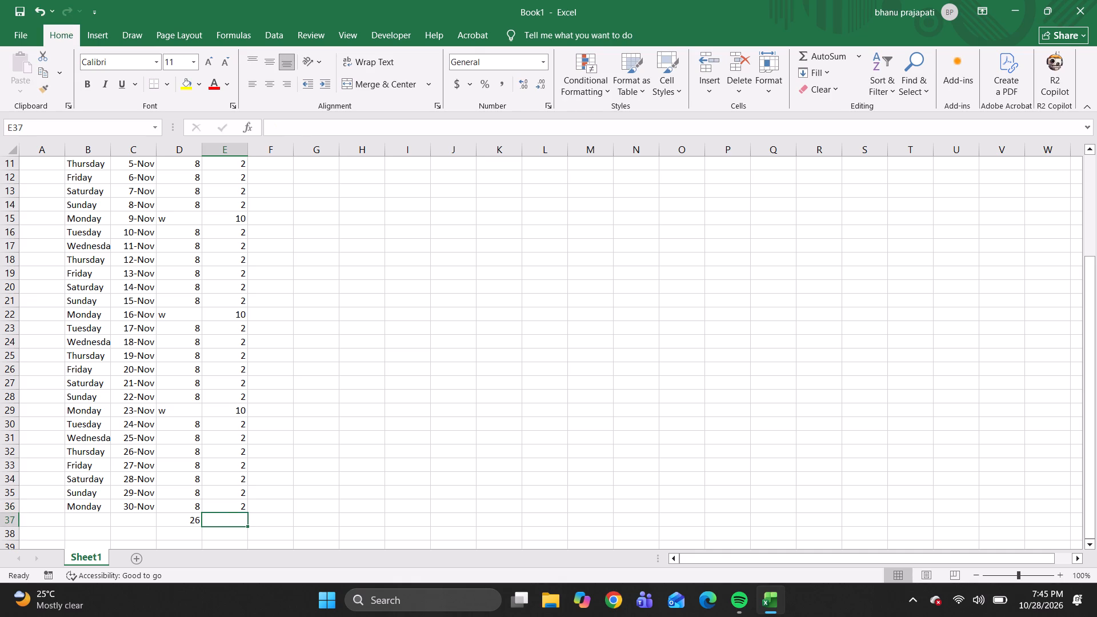
key("alt+equal")
key("Return")
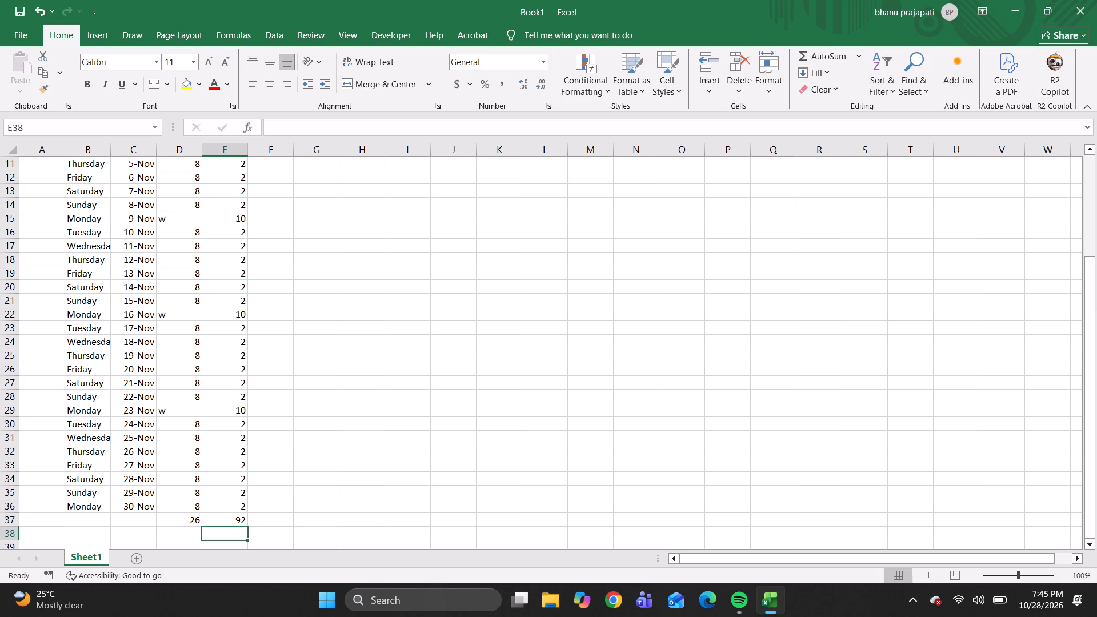
Copy the COUNTIF formula from D37 into C37.
left_click(170, 415)
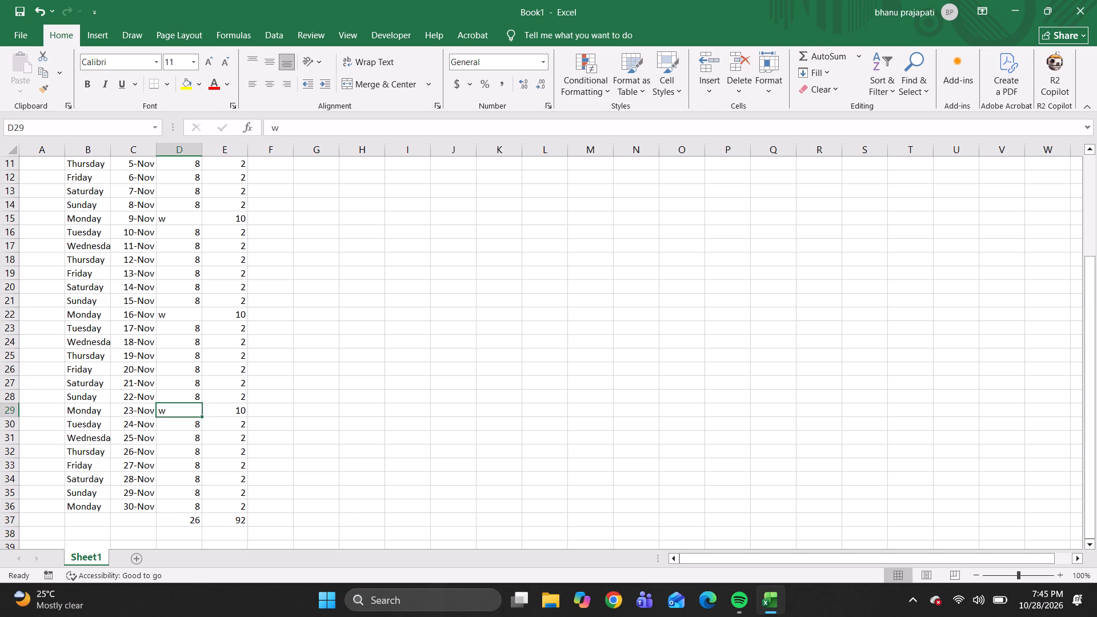
left_click_drag(135, 527, 191, 525)
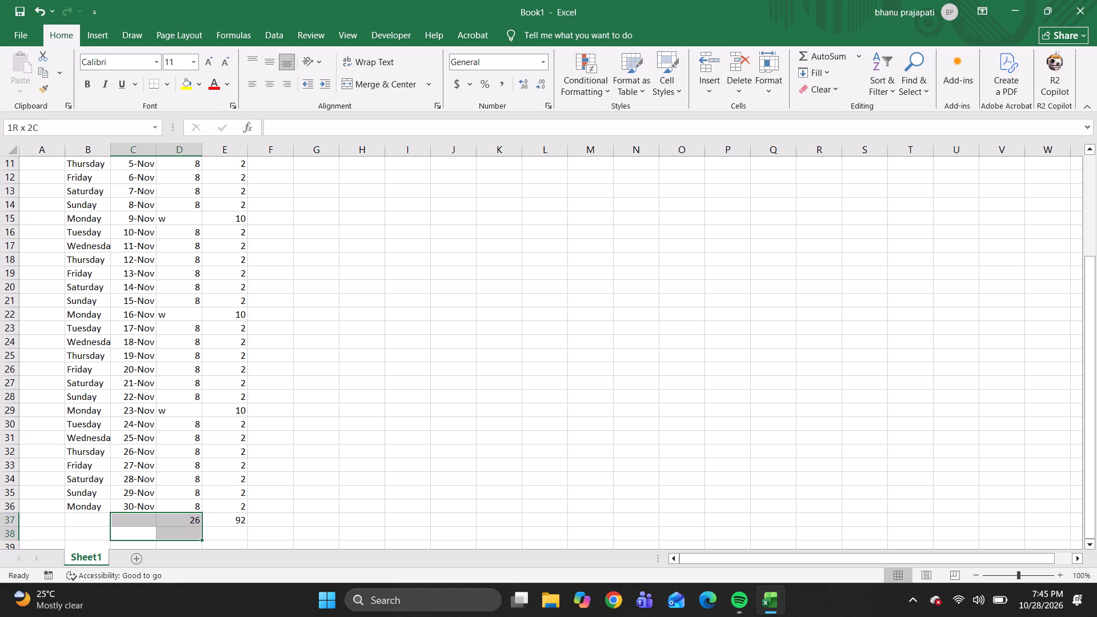
left_click_drag(191, 525, 189, 523)
left_click(189, 523)
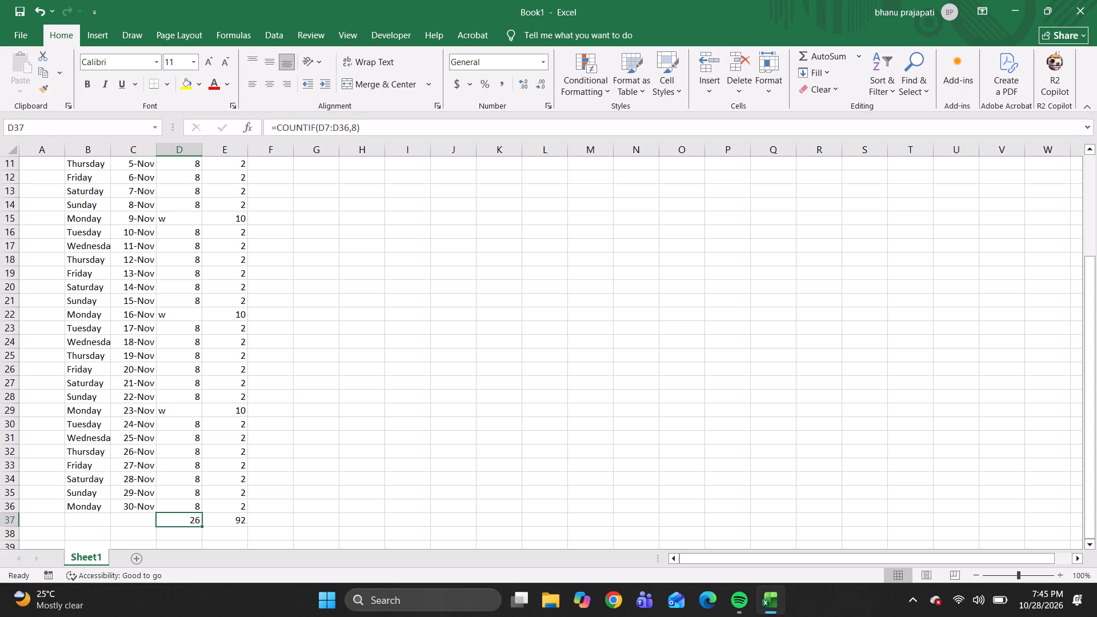
key("ctrl+c")
key("Left")
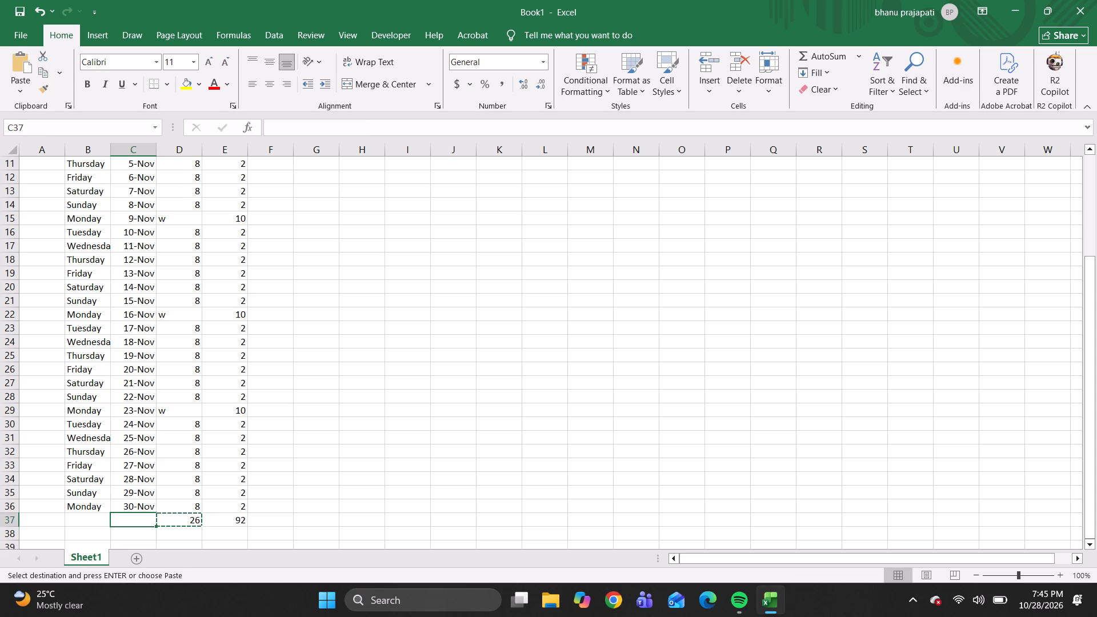
key("ctrl+v")
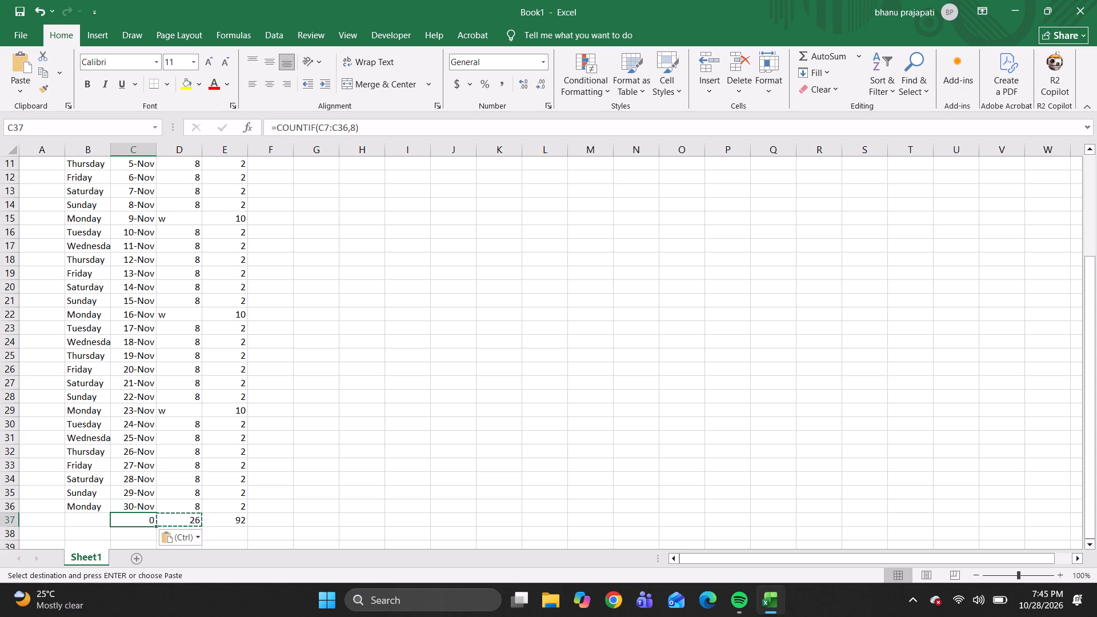
Change the range in the copied C37 COUNTIF formula to D7:D36.
left_click(145, 518)
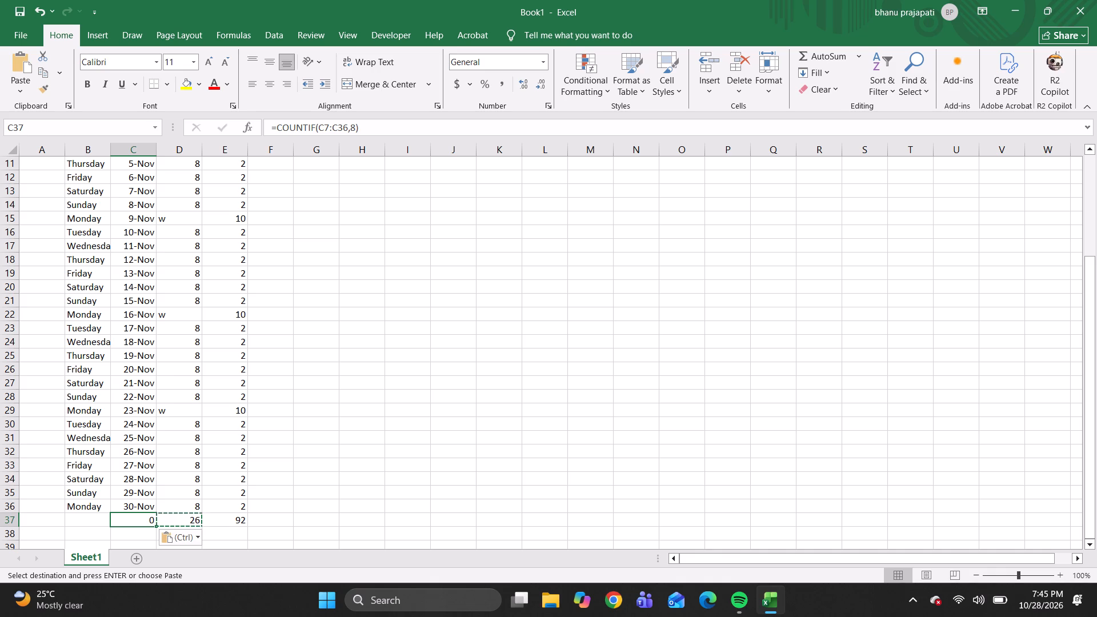
double_click(146, 520)
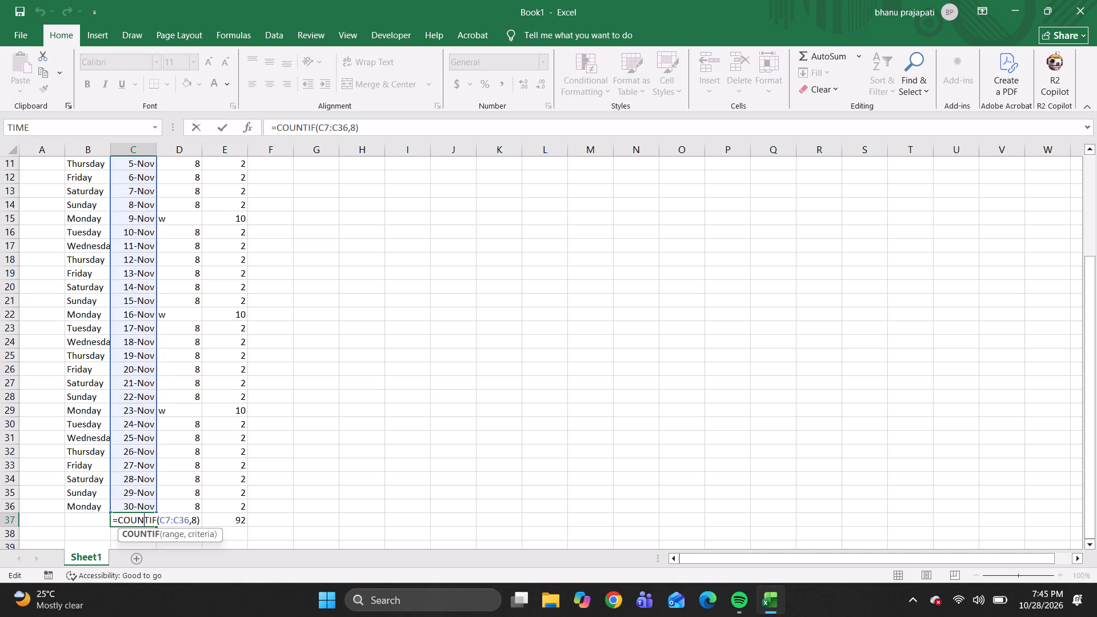
key("Right")
key("Right")
key("Right")
key("Right")
key("Right")
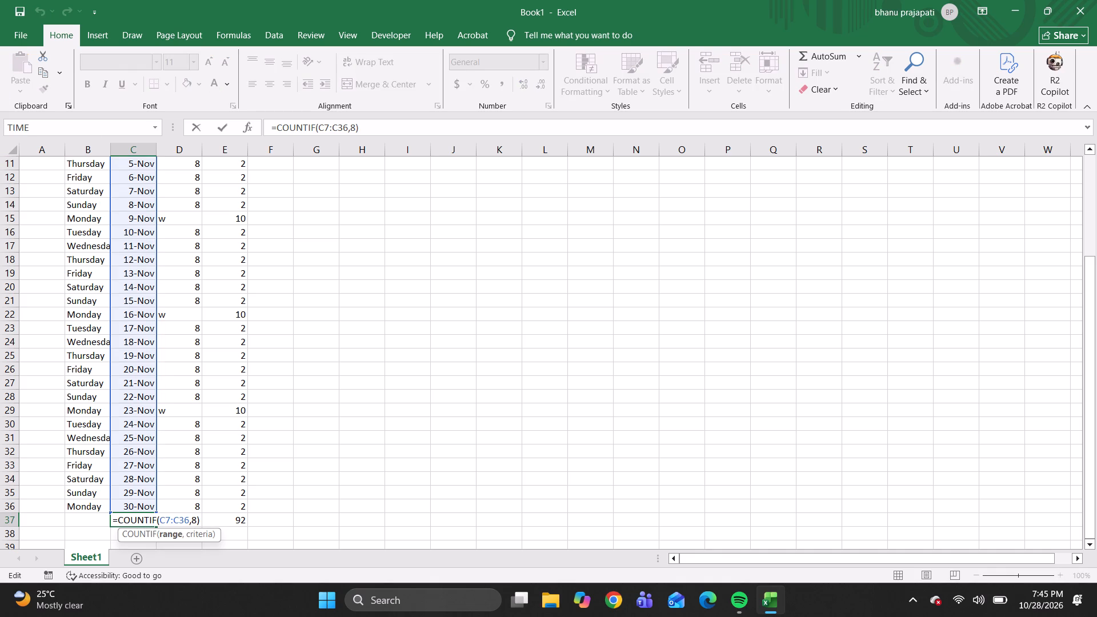
key("shift+Left")
key("d")
key("Right")
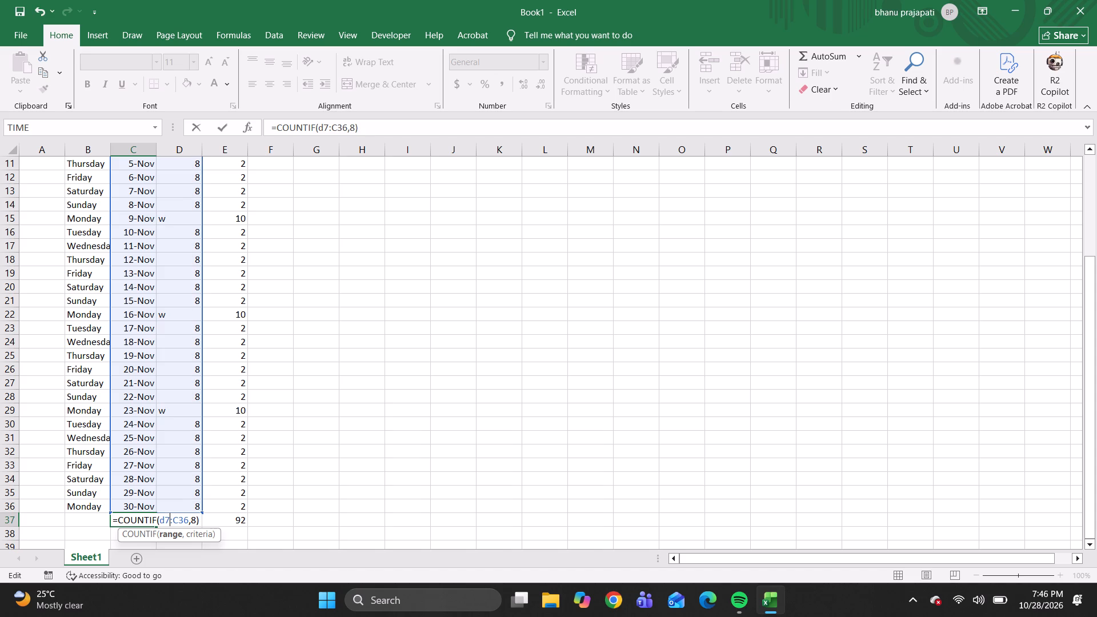
key("Right")
key("Right")
key("shift+Left")
key("d")
Replace the criterion in the C37 COUNTIF formula with w, without quotation marks.
key("Right")
key("Right")
key("Right")
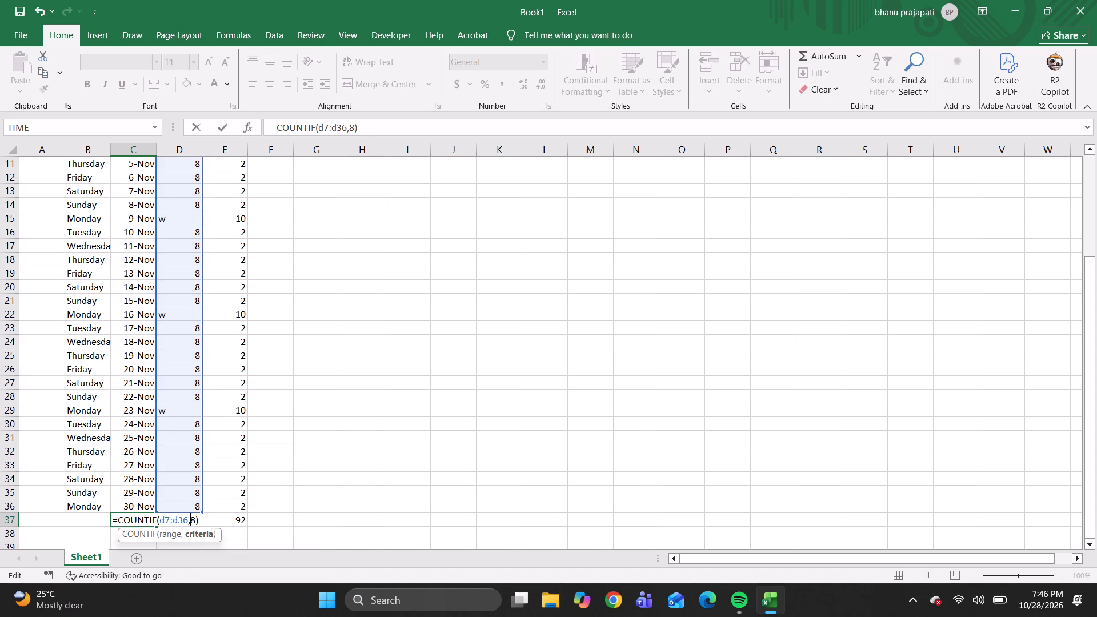
key("Right")
key("BackSpace")
key("w")
key("Return")
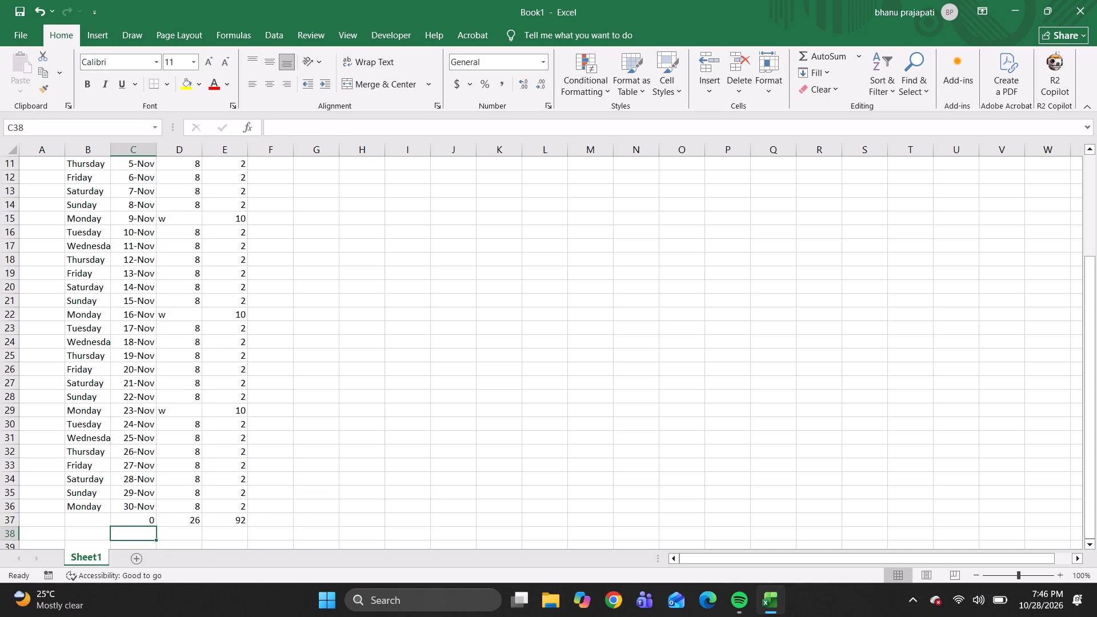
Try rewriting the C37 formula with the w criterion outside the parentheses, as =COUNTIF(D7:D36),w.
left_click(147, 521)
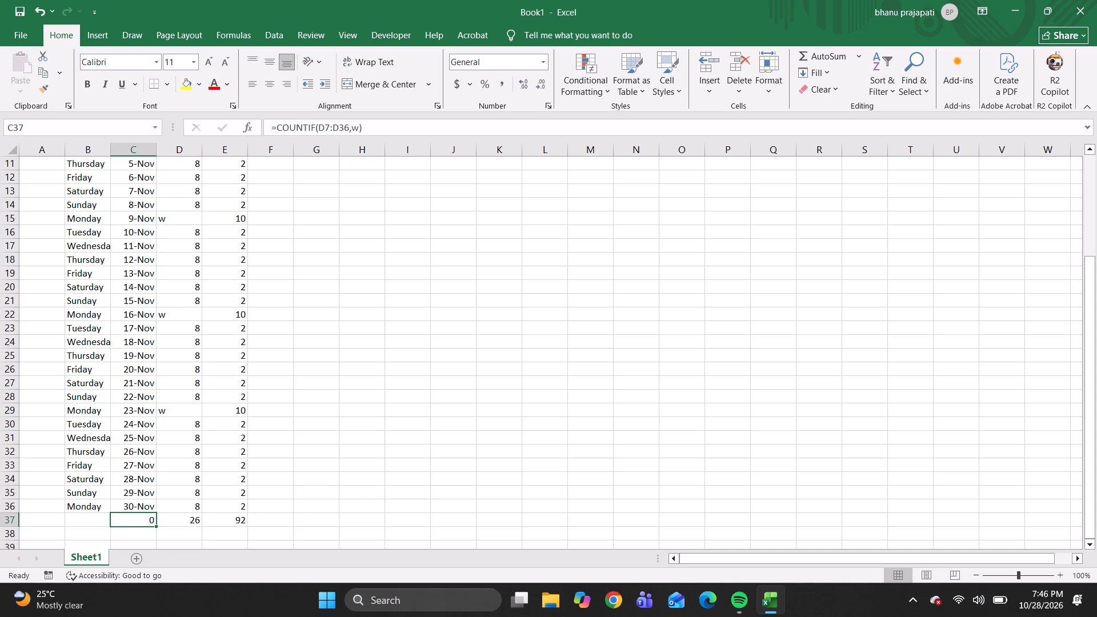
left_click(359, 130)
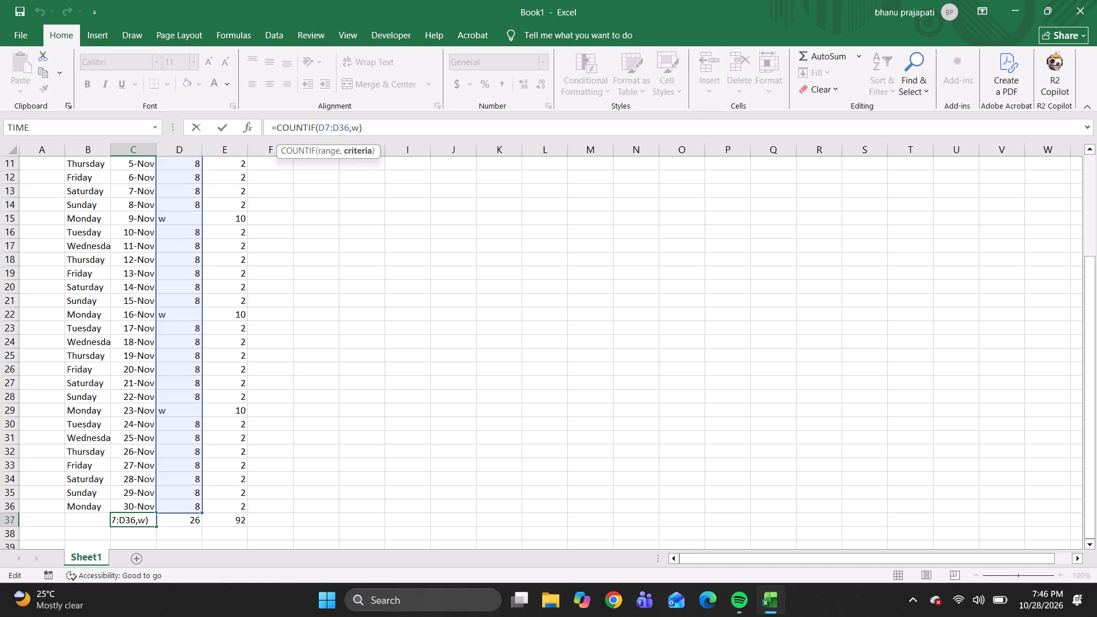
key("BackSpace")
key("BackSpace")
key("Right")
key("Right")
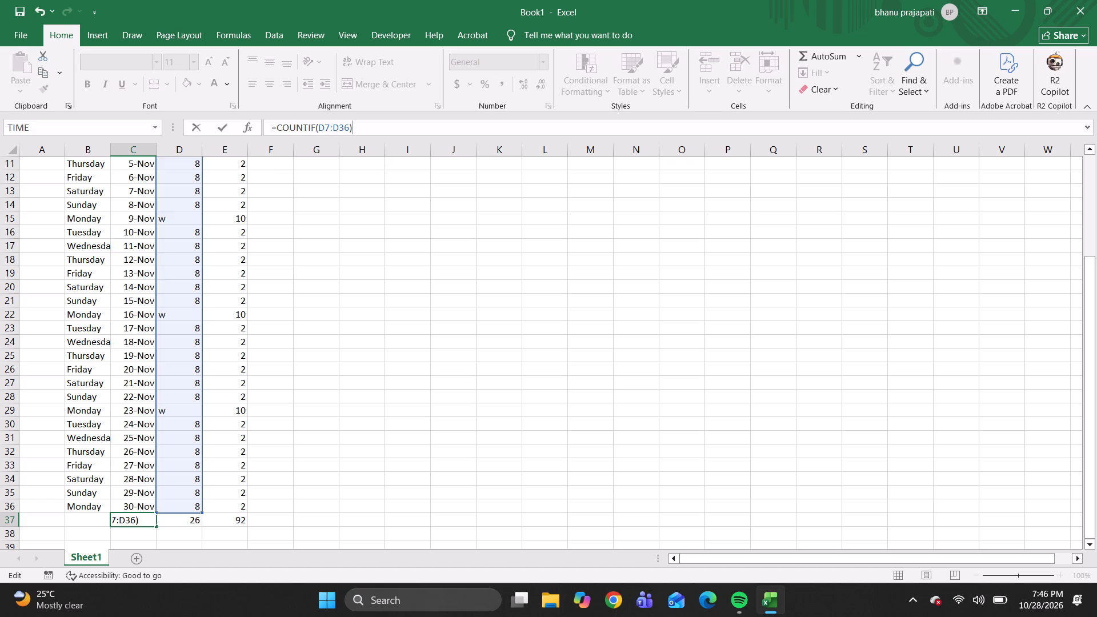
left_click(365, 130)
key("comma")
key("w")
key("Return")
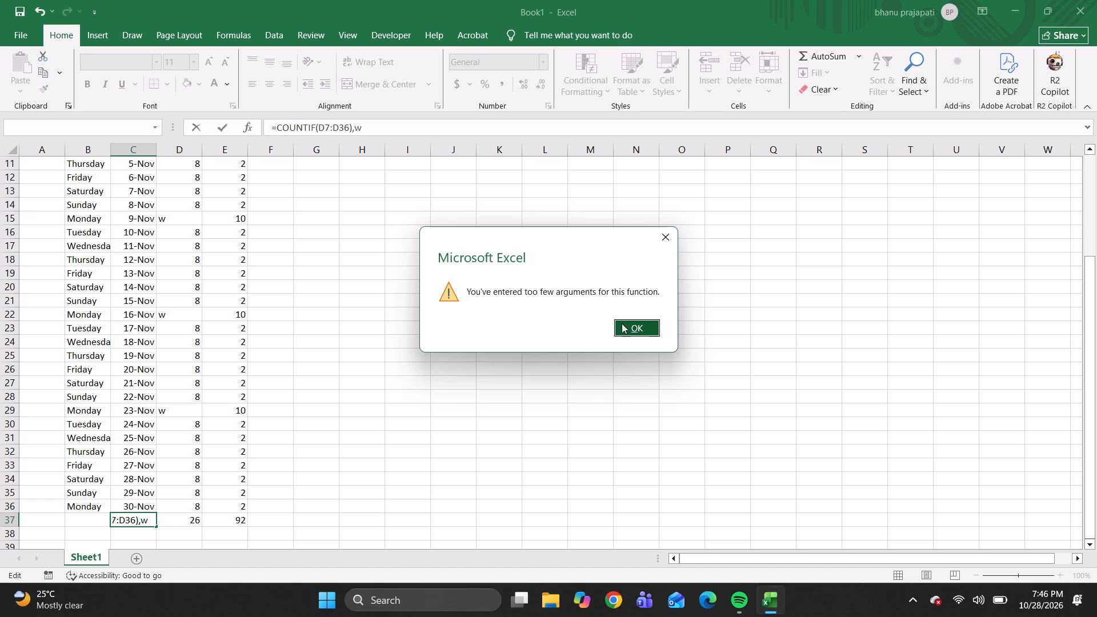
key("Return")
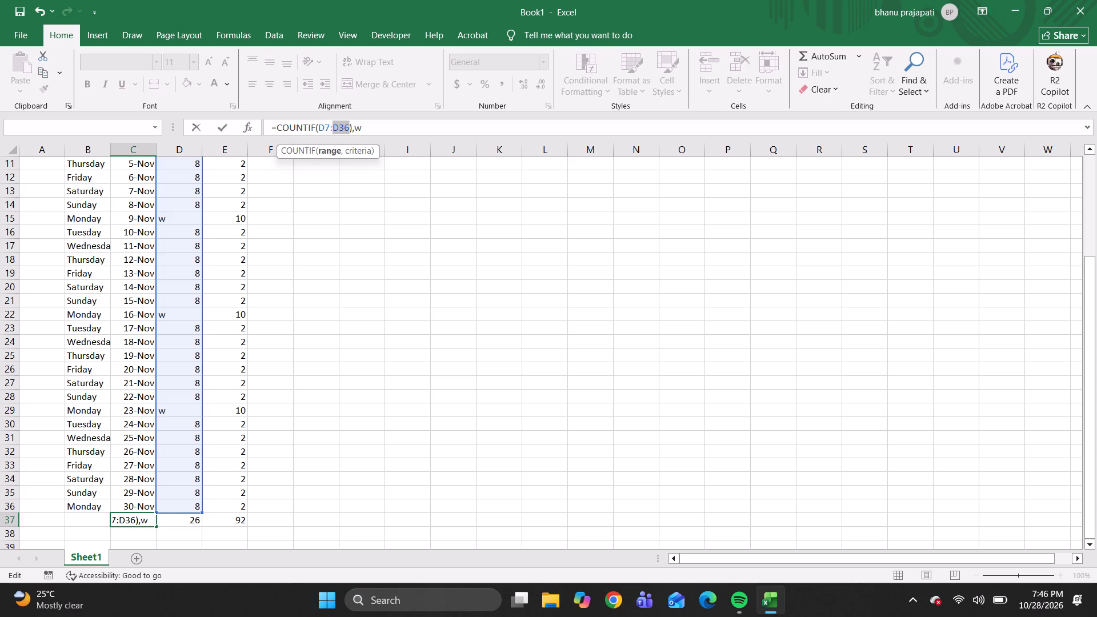
Correct the C37 COUNTIF formula to use range D7:D36 with cell D22 as the criterion.
left_click(365, 128)
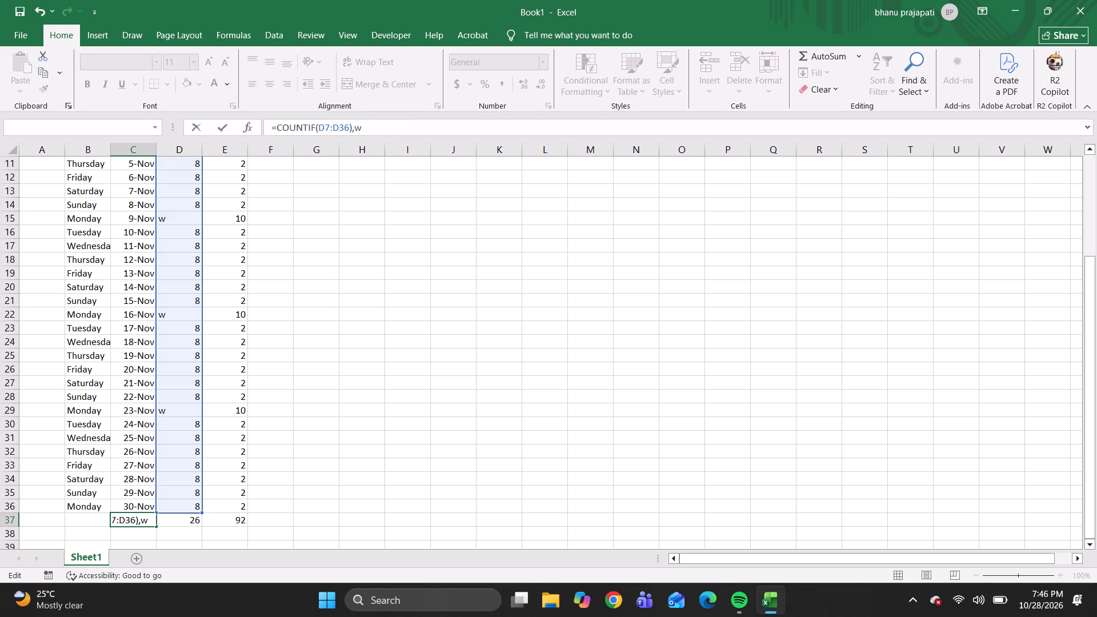
key("BackSpace")
key("BackSpace")
key("BackSpace")
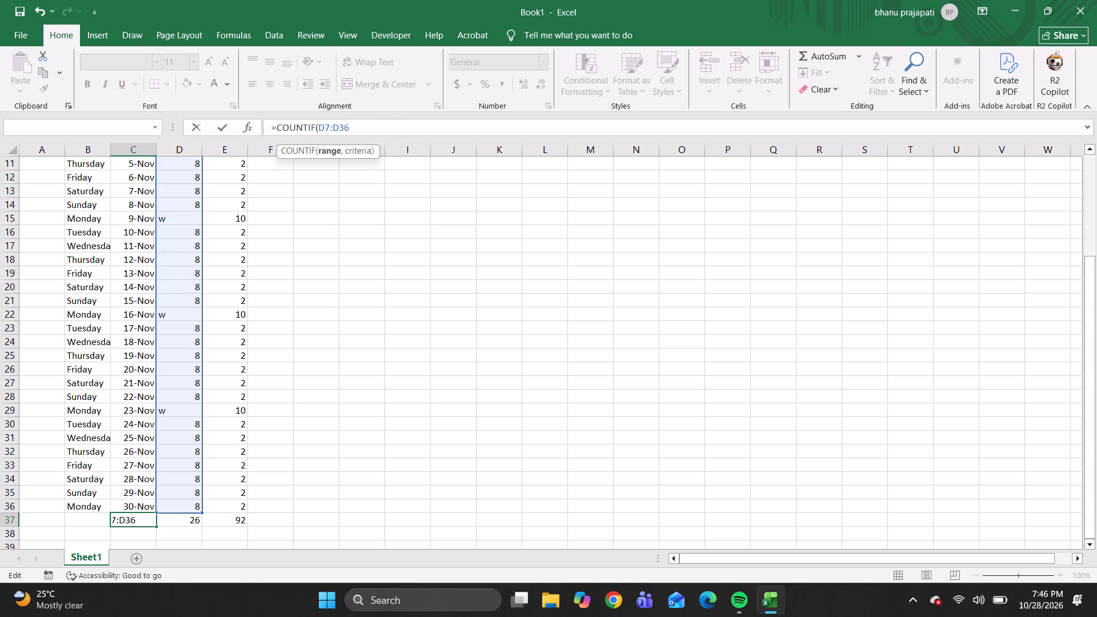
key("comma")
key("w")
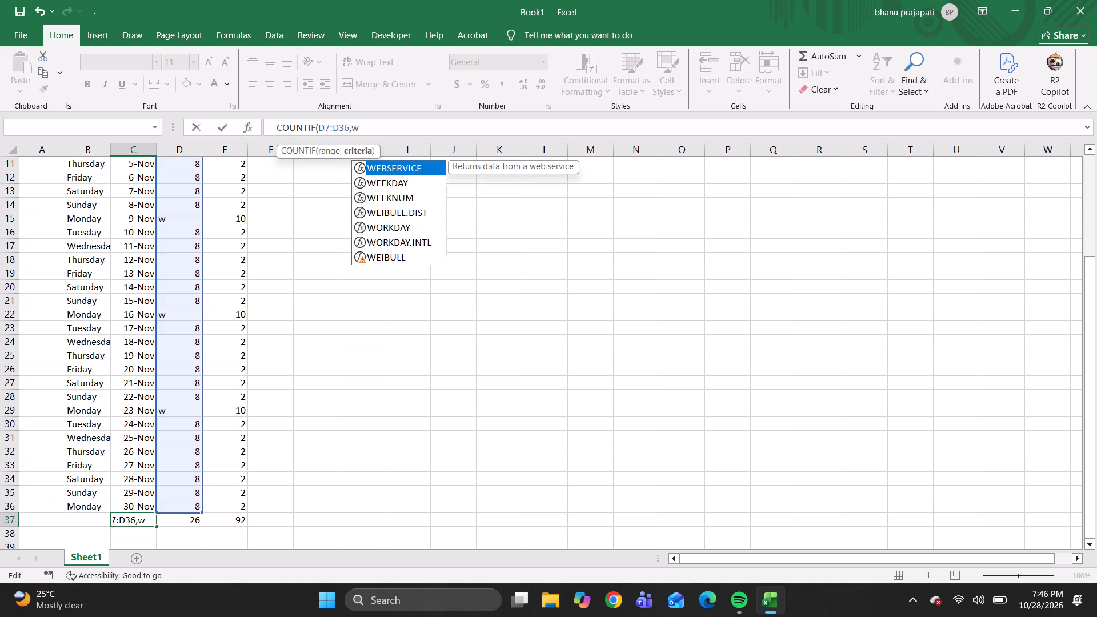
key("BackSpace")
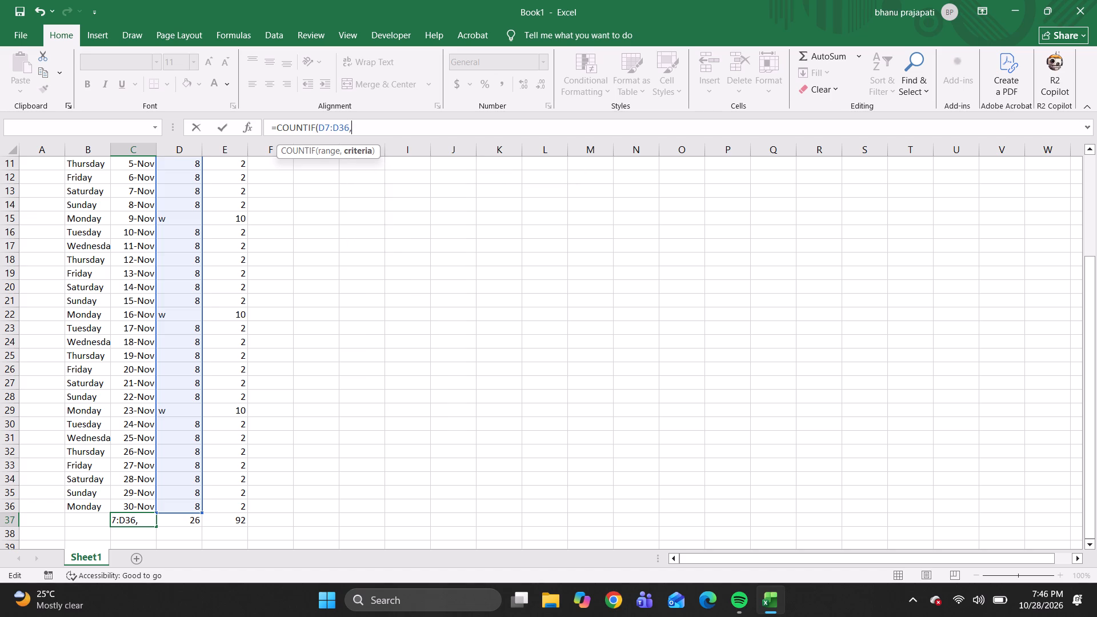
left_click(186, 315)
key("Return")
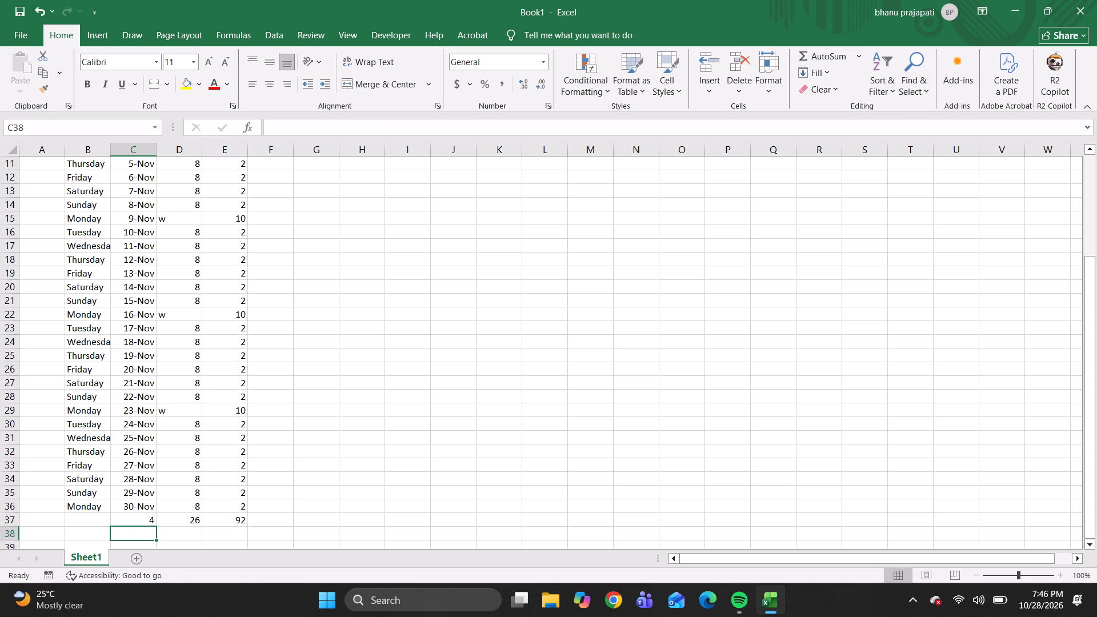
Enter a formula in D38 that multiplies the day count in D37 by 648.77.
left_click(195, 537)
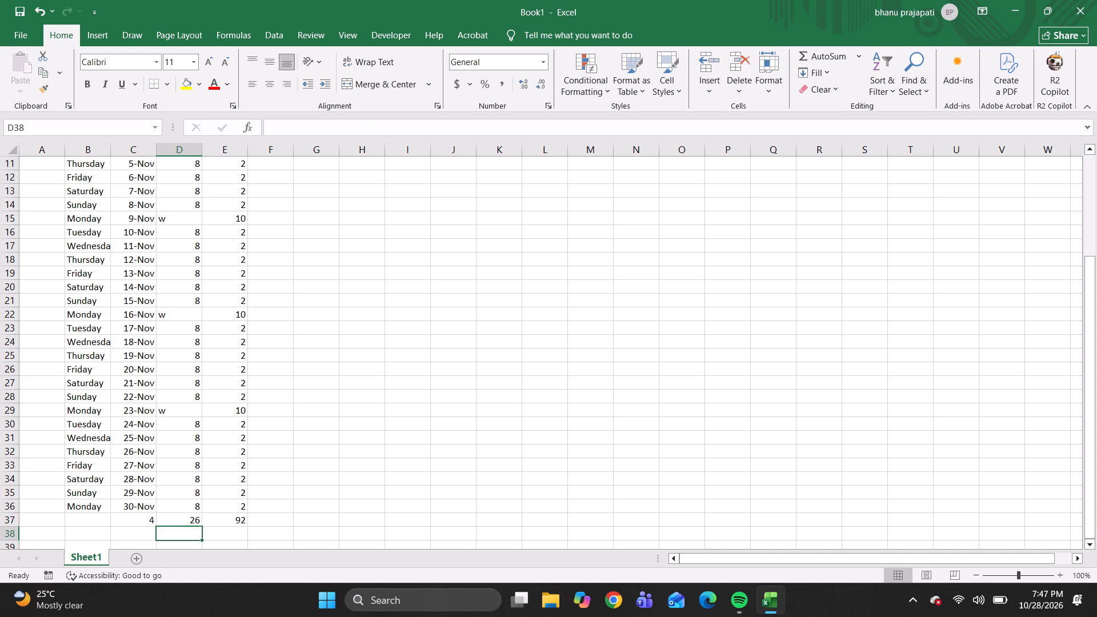
key("plus")
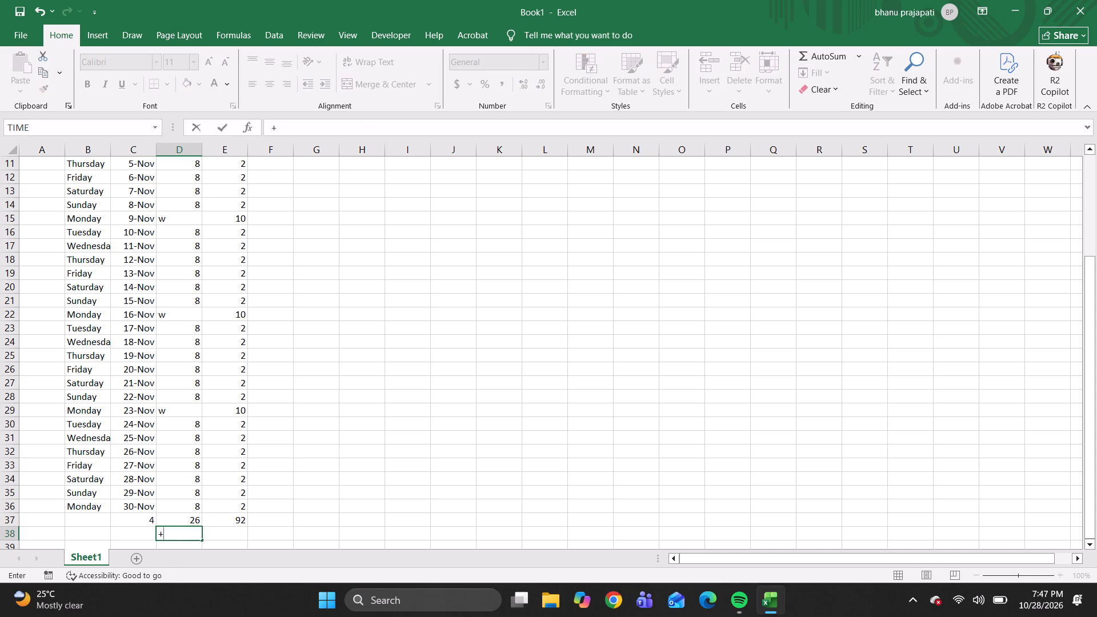
key("BackSpace")
key("equal")
key("Up")
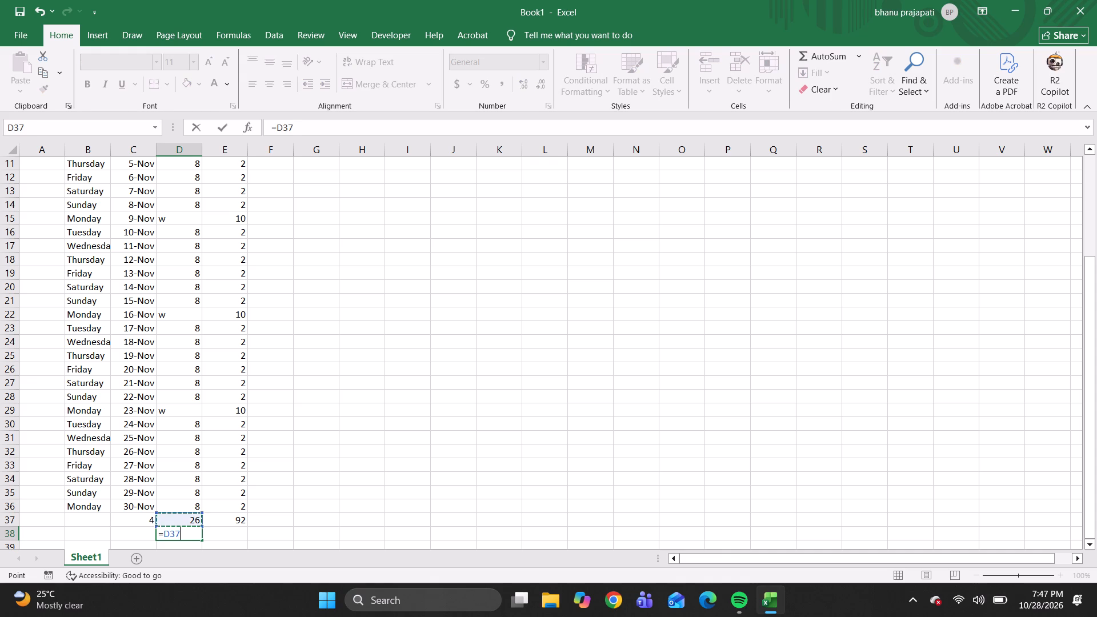
key("asterisk")
type("648")
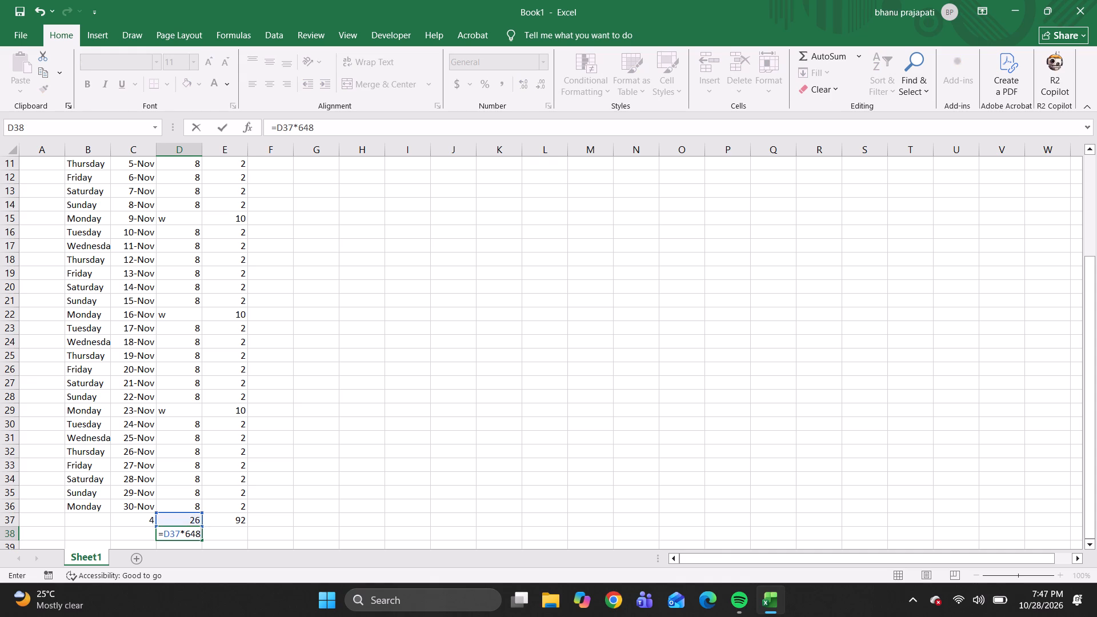
type(".7")
key("7")
key("Return")
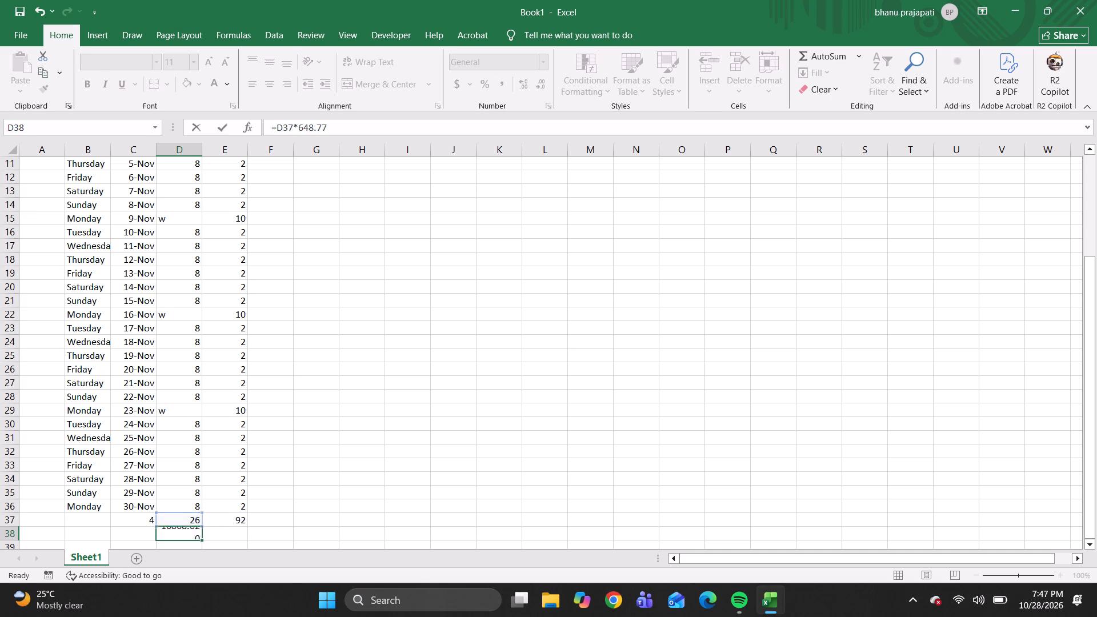
Enter a formula in E38 that multiplies the overtime total in E37 by 81.10.
key("Up")
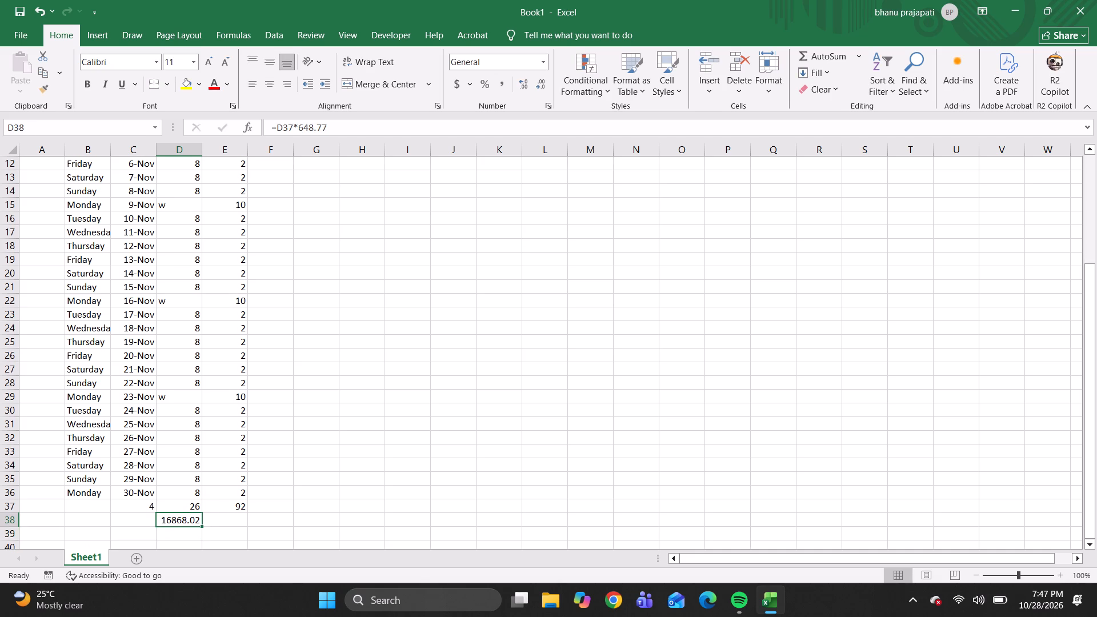
key("Down")
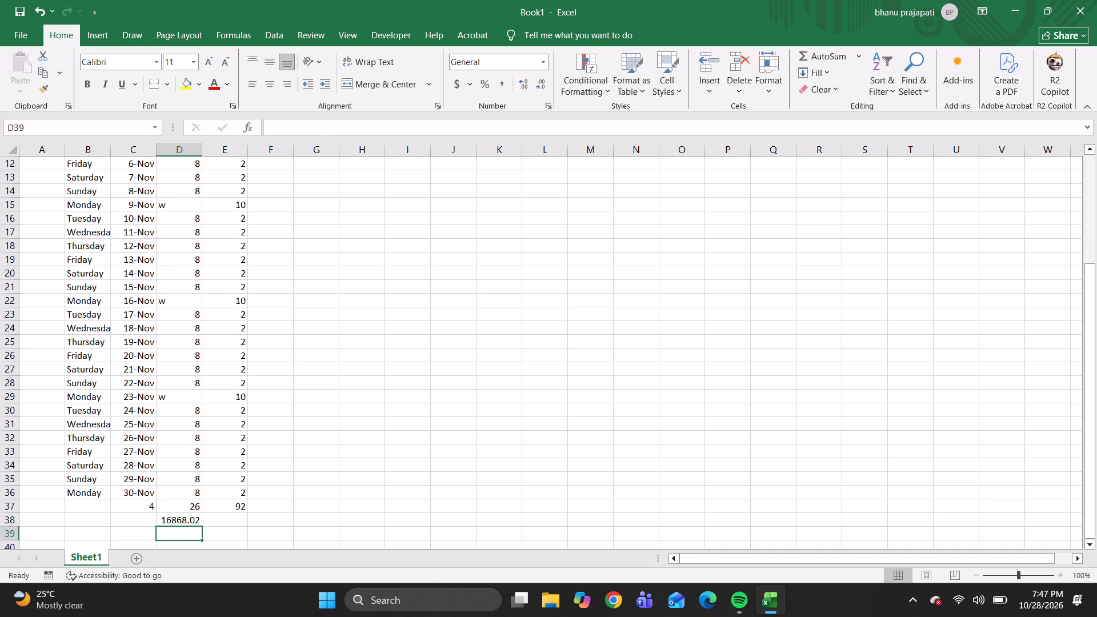
key("Up")
key("Right")
key("plus")
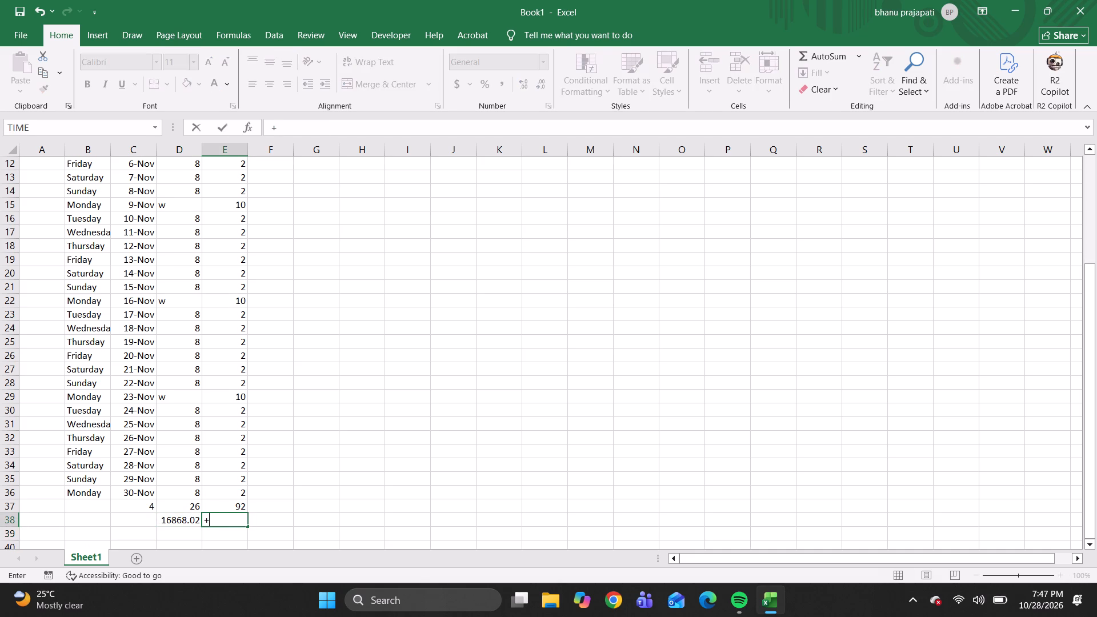
key("Up")
key("asterisk")
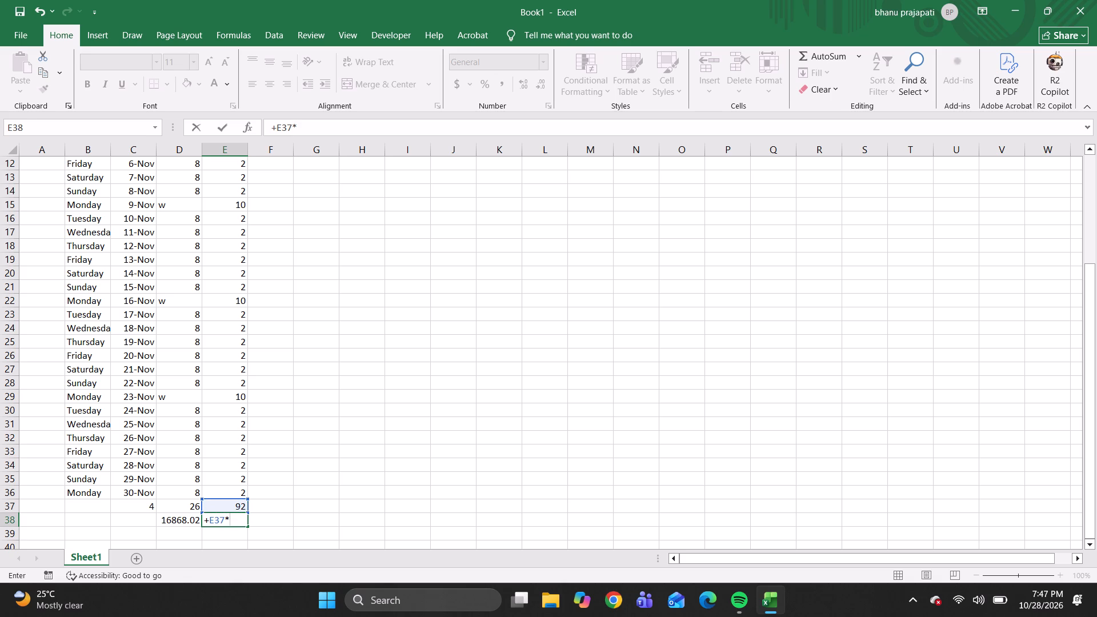
type("81.10")
key("Return")
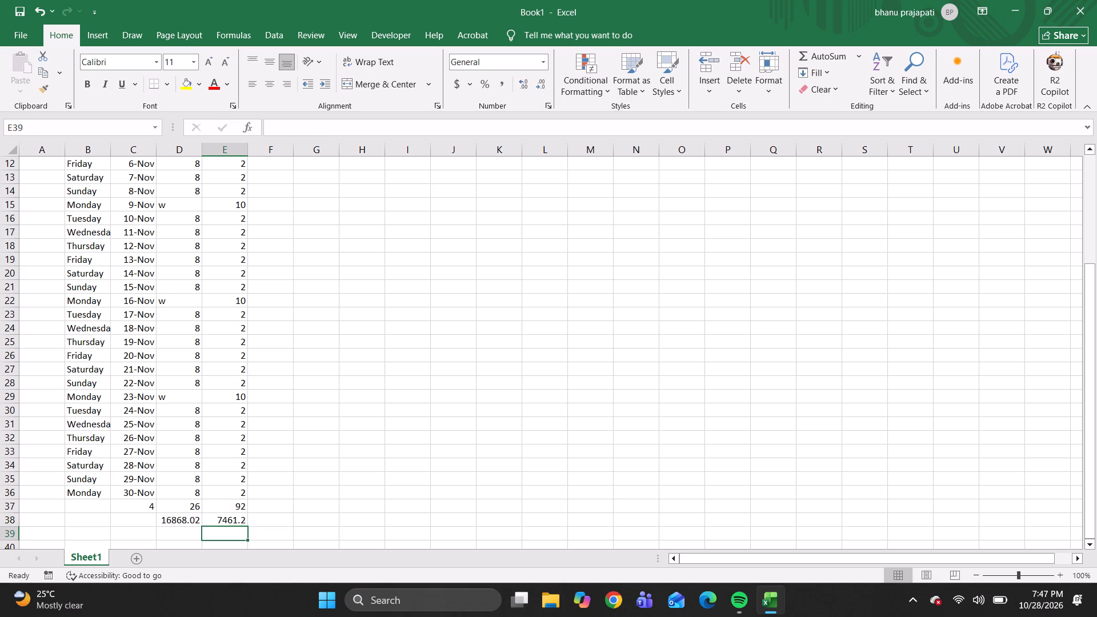
Enter a formula in E39 that adds E38 and D39.
key("Down")
key("Up")
key("plus")
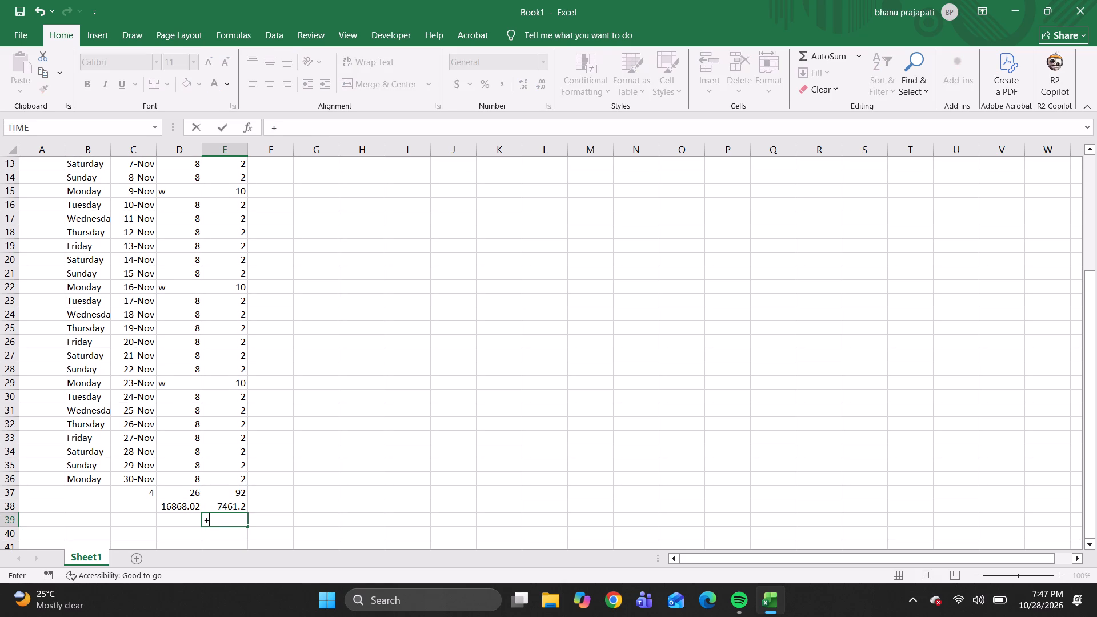
key("Up")
key("plus")
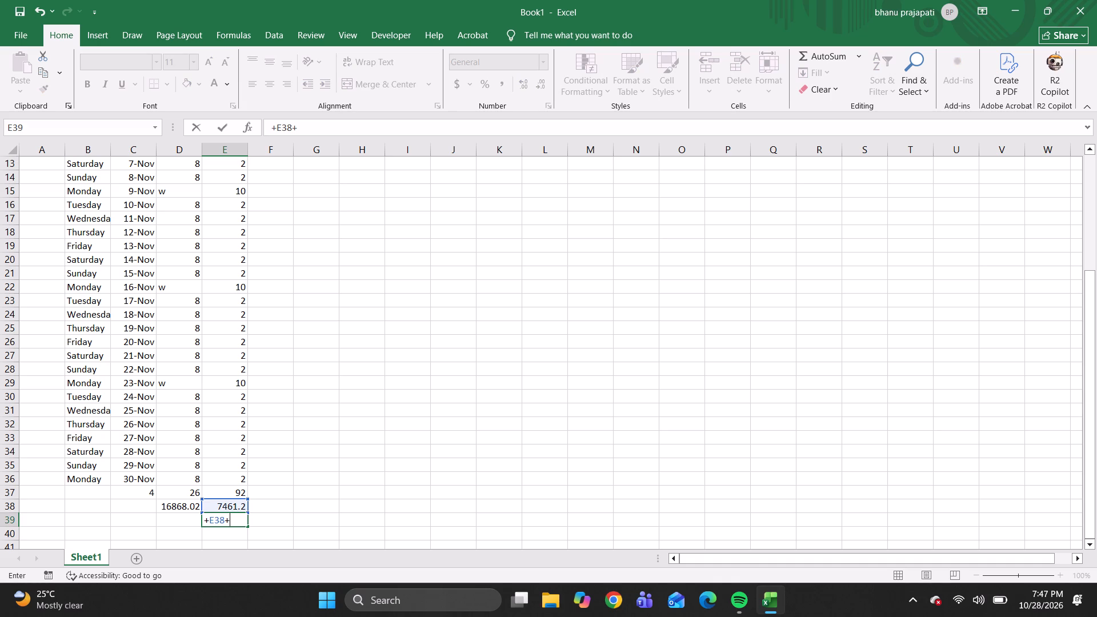
key("Left")
key("Return")
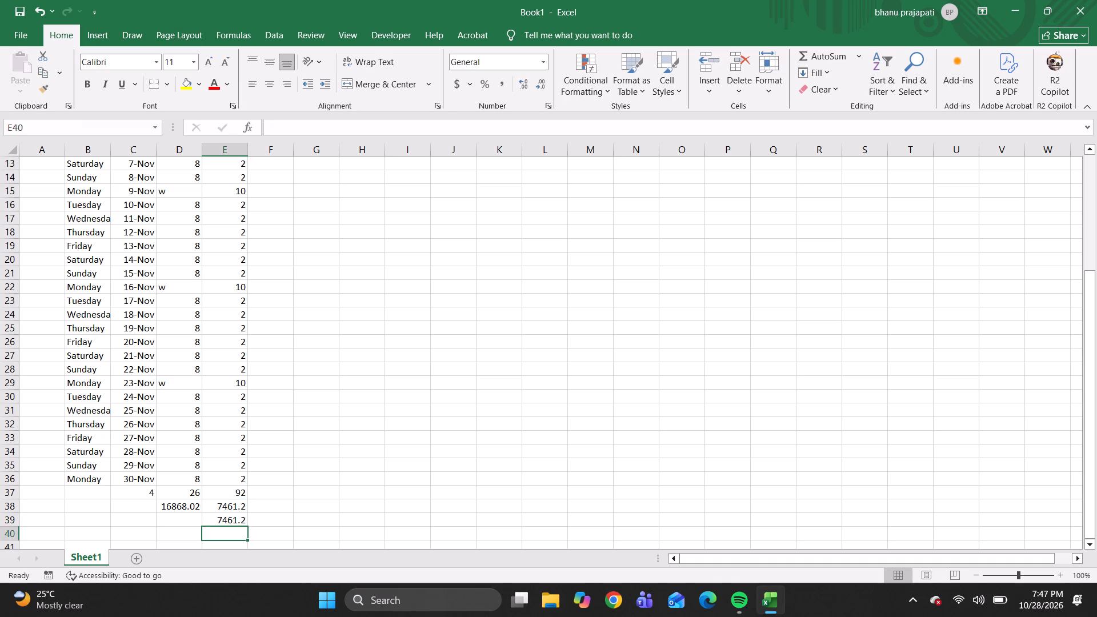
Enter the formula +D38-12.5% in D39, below the regular pay amount.
key("Up")
key("Left")
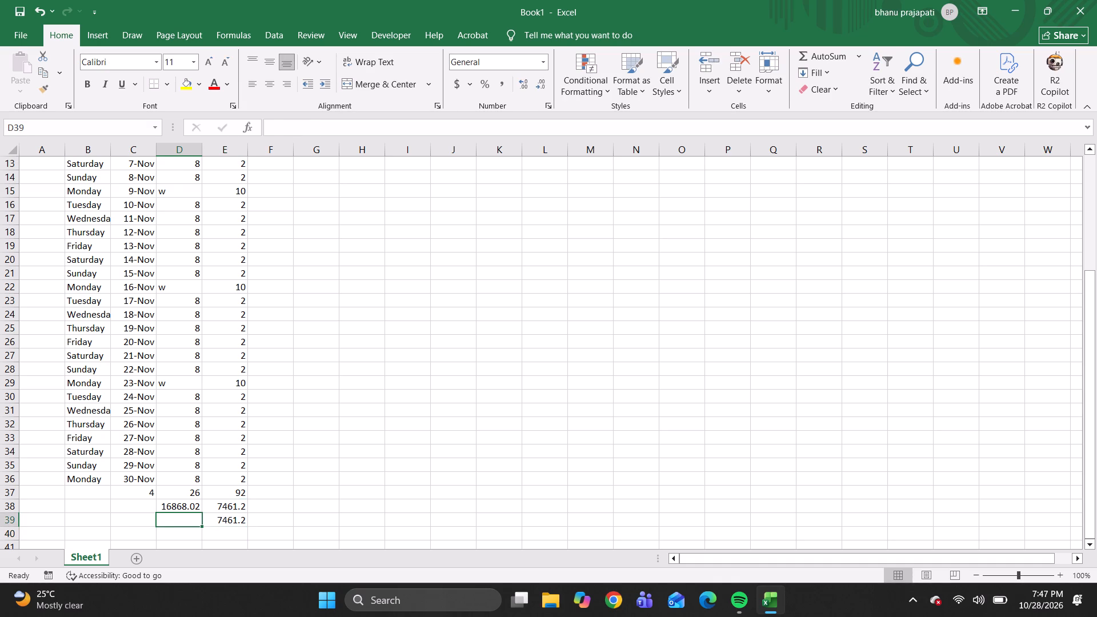
key("plus")
key("Up")
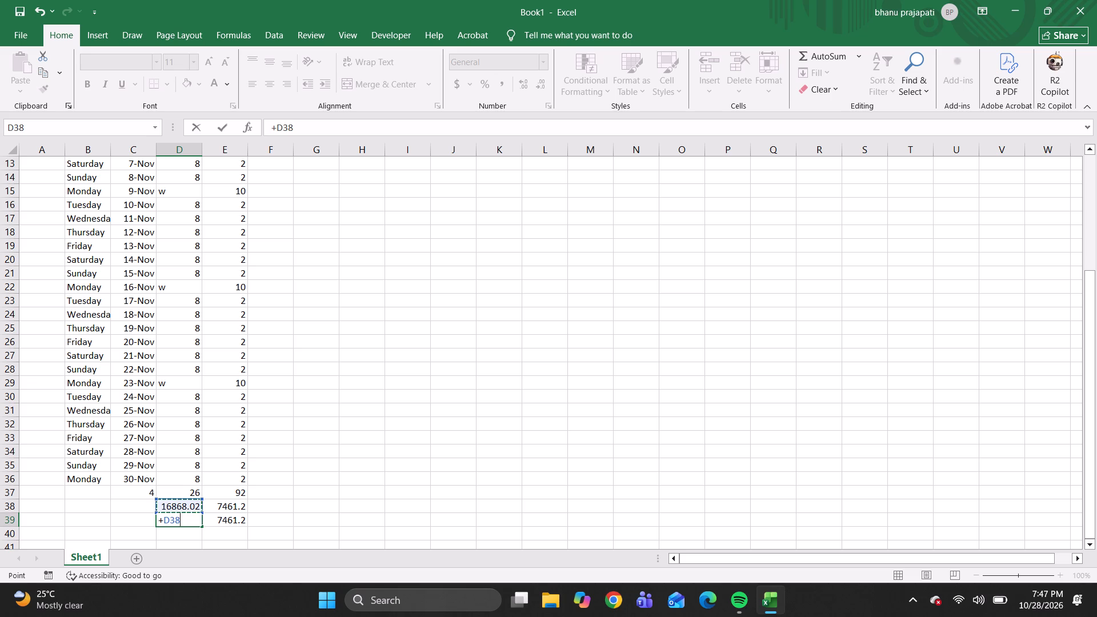
type("12.")
key("BackSpace")
key("BackSpace")
key("BackSpace")
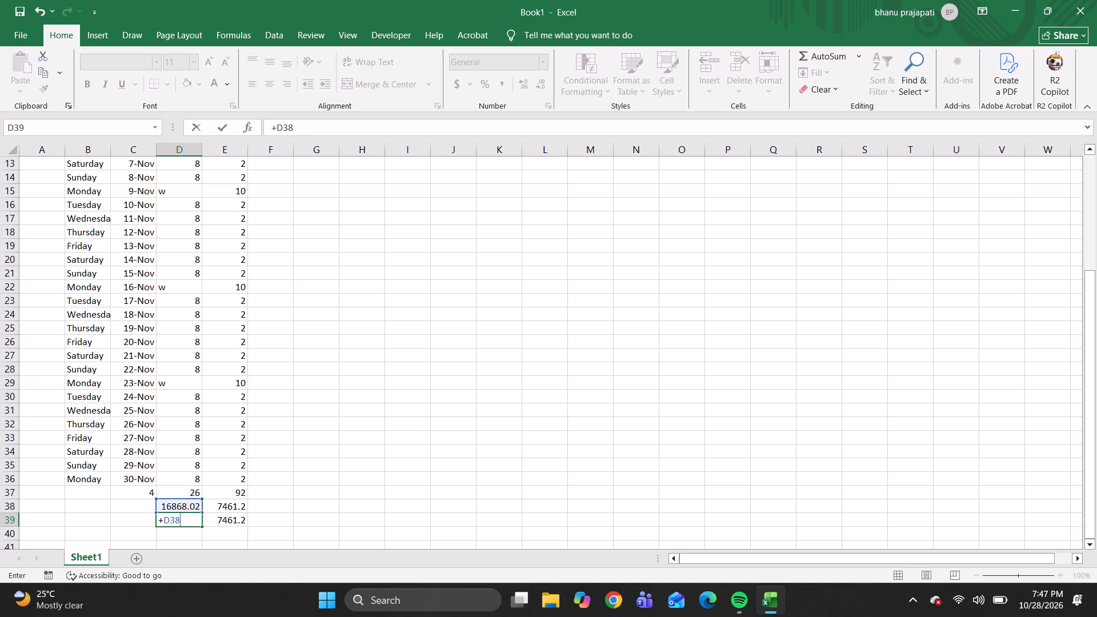
type("-12.5")
key("shift+percent")
key("Return")
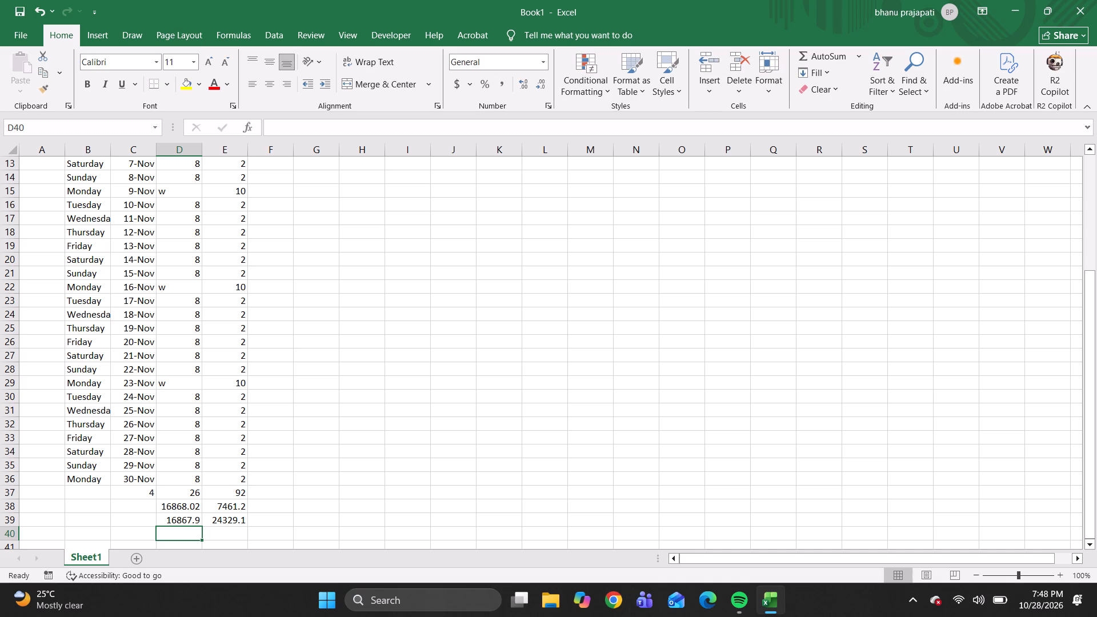
Change the D39 formula to subtract 2024 and 207 from the regular pay in D38.
left_click(174, 518)
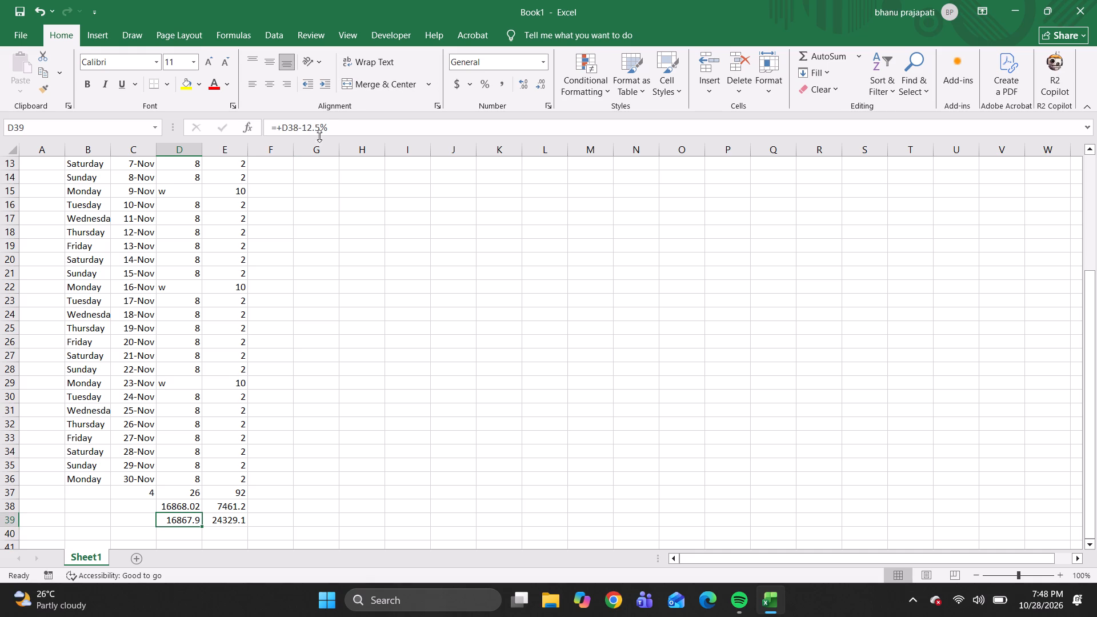
left_click(337, 123)
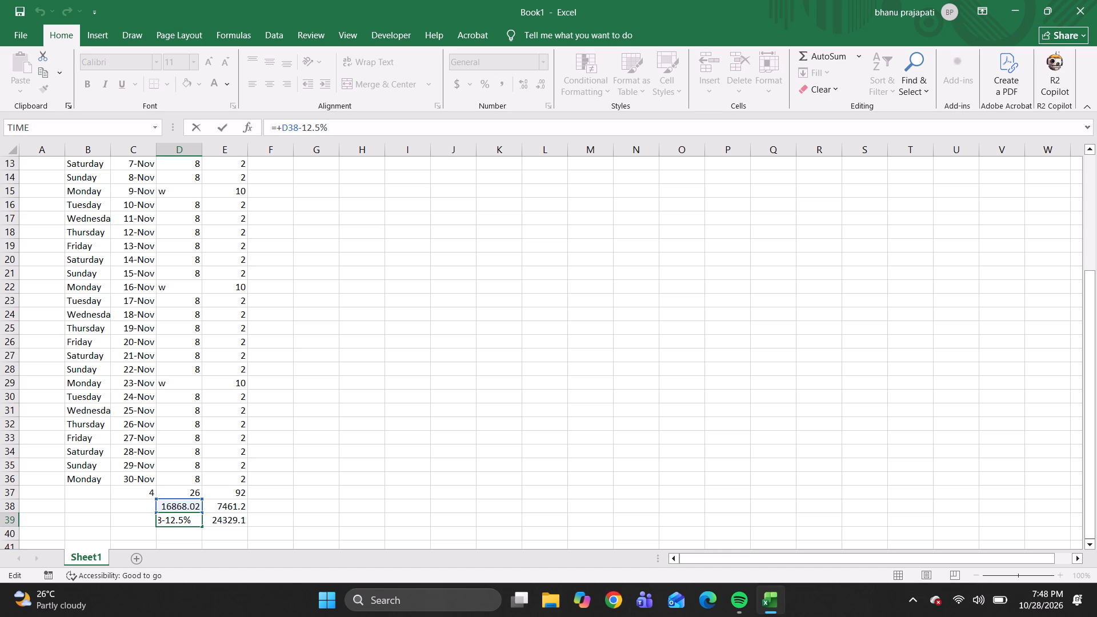
key("BackSpace")
key("BackSpace")
key("BackSpace")
key("BackSpace")
key("BackSpace")
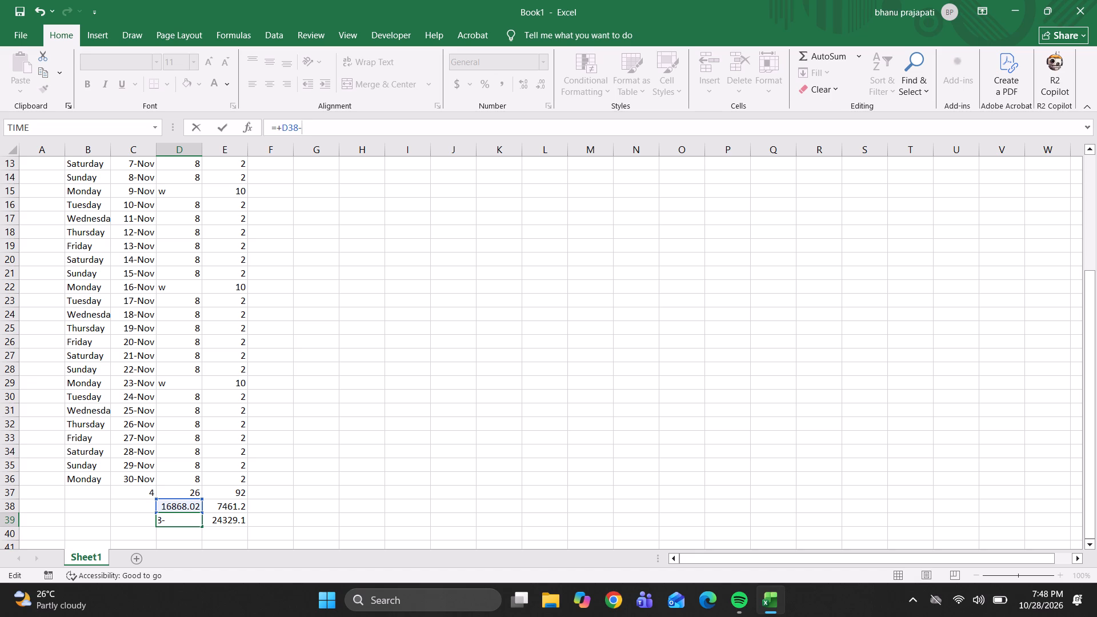
type("20")
type("24")
key("minus")
type("207")
key("Return")
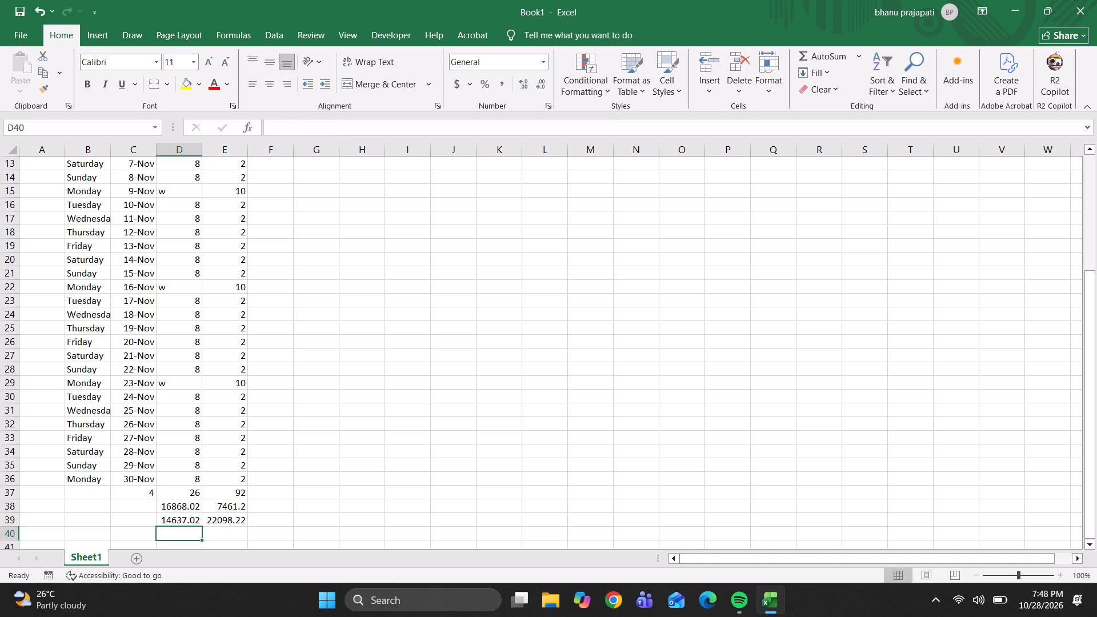
Set the overtime for 1-Nov through 7-Nov to 3 hours each day, with 11 on Monday 2-Nov.
key("Up")
key("Right")
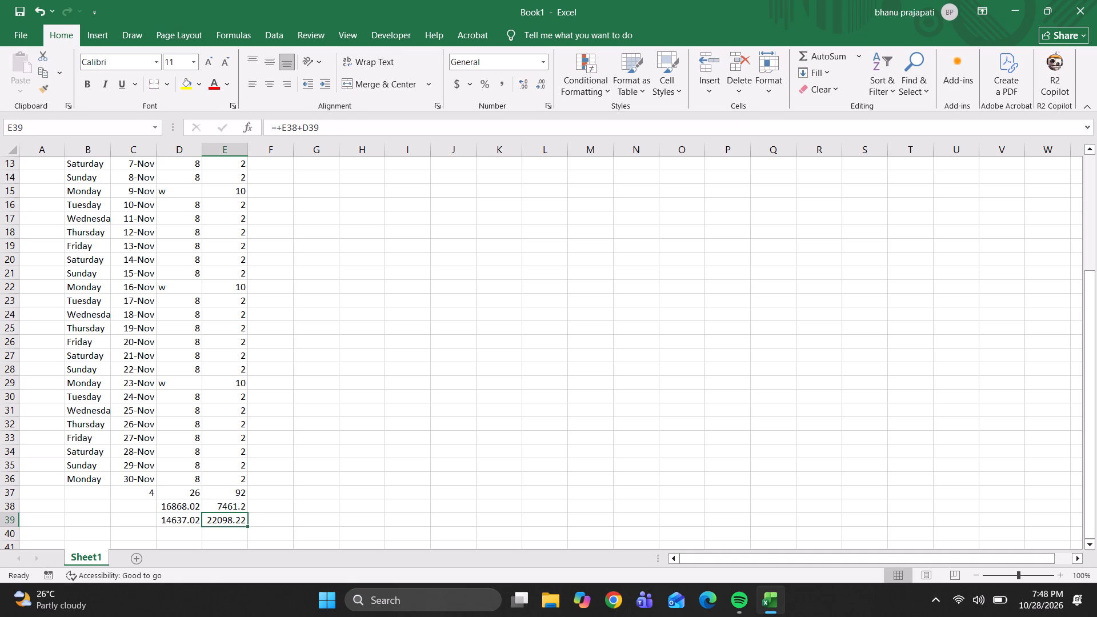
key("Up")
key("Up")
key("Up")
key("Up")
key("Up")
key("Up")
key("Up")
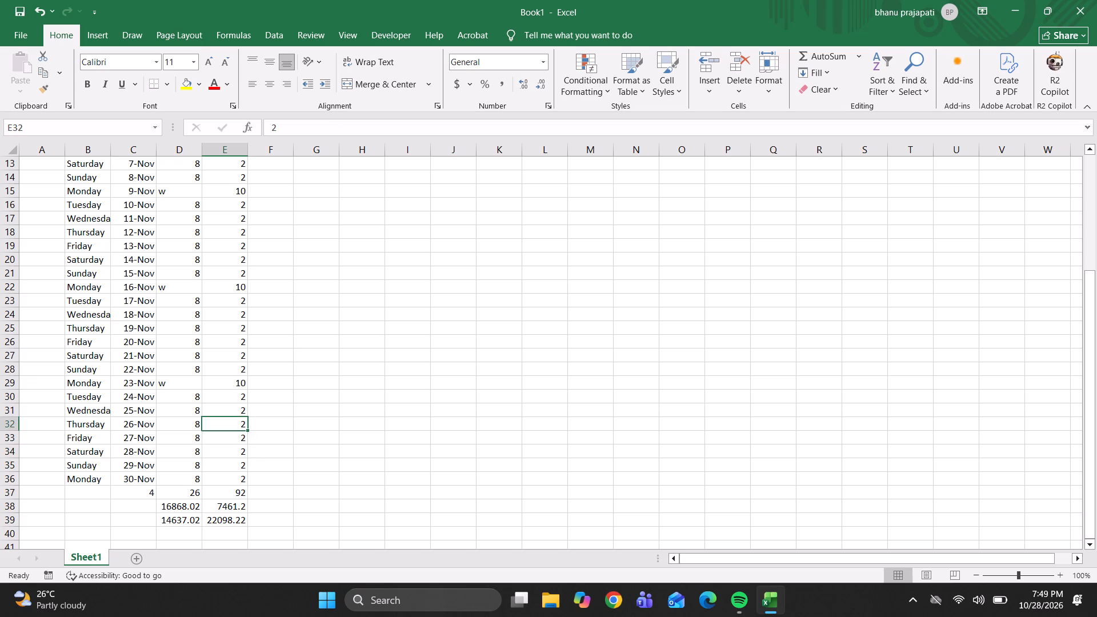
key("Up")
key("Up")
key("Up")
key("Up")
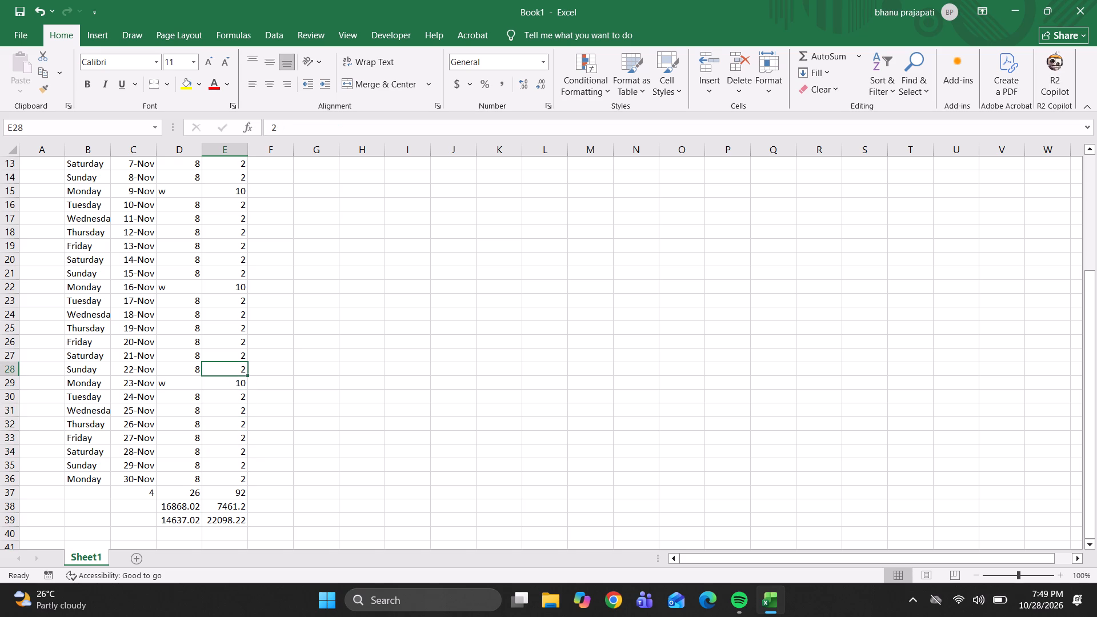
key("Up")
key("Up")
key("Up")
key("Up")
key("Up")
key("Up")
key("Up")
key("Up")
key("Up")
key("Up")
key("Up")
key("Up")
key("Up")
key("Up")
key("Up")
key("Up")
key("Up")
key("Up")
key("Up")
key("Up")
key("Up")
key("Up")
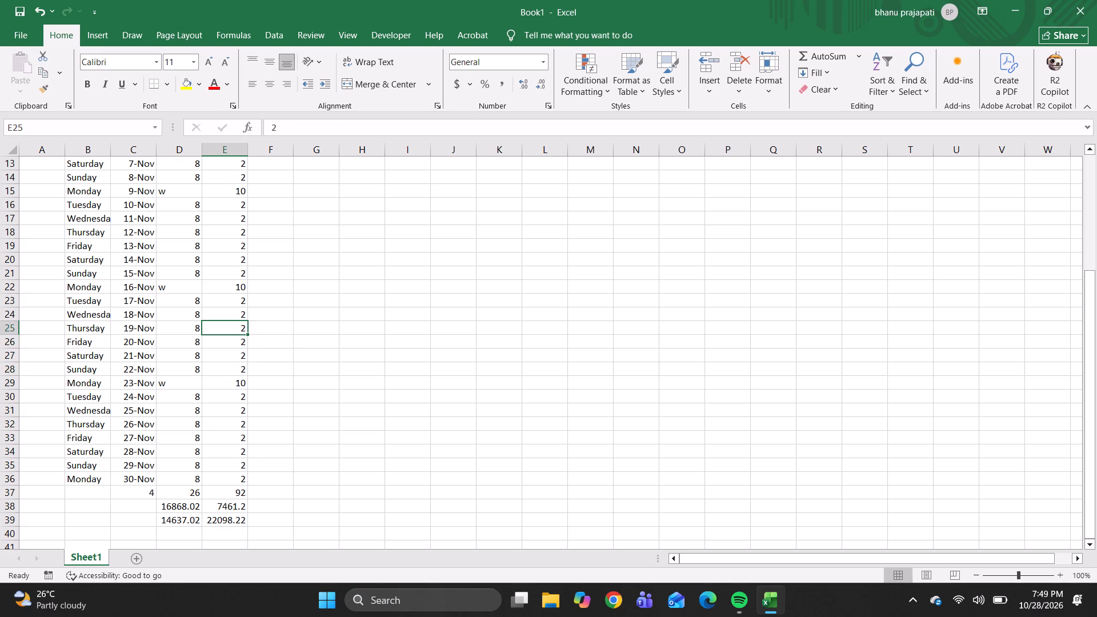
key("Up")
key("Up")
key("Up")
key("Up")
key("Up")
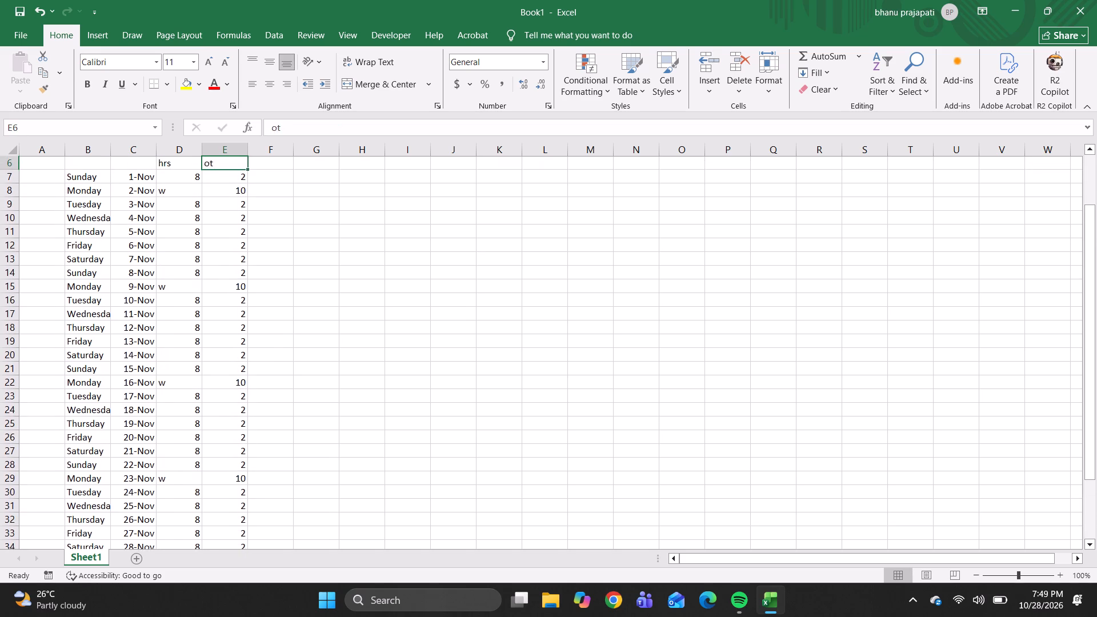
key("Up")
key("Up")
key("Down")
key("Down")
key("Down")
key("Down")
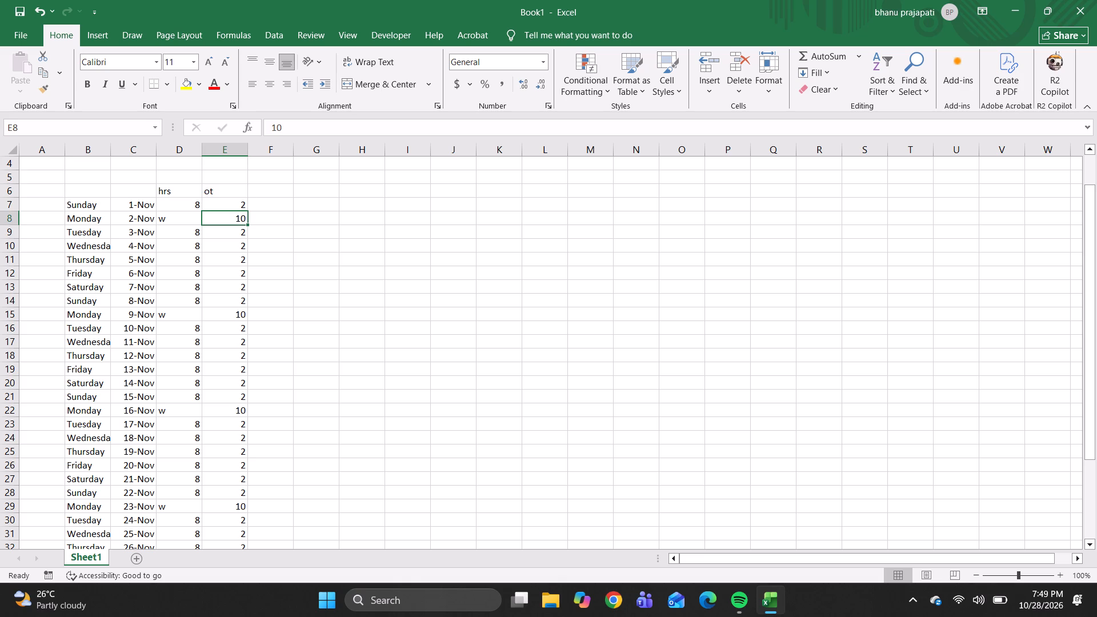
key("Up")
key("3")
key("Return")
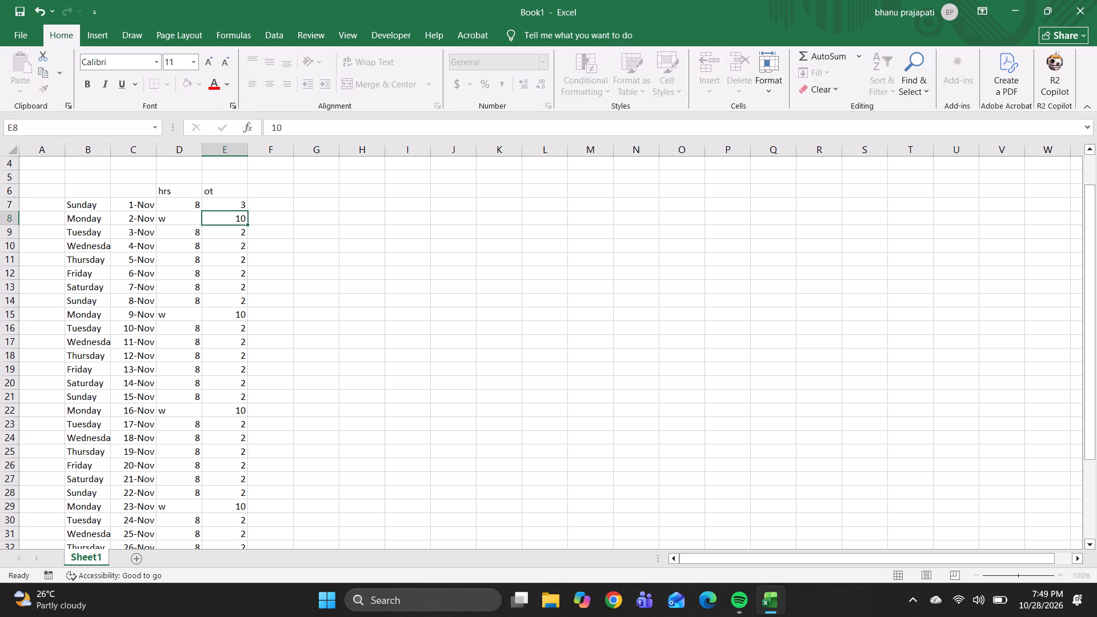
type("11")
key("Return")
key("3")
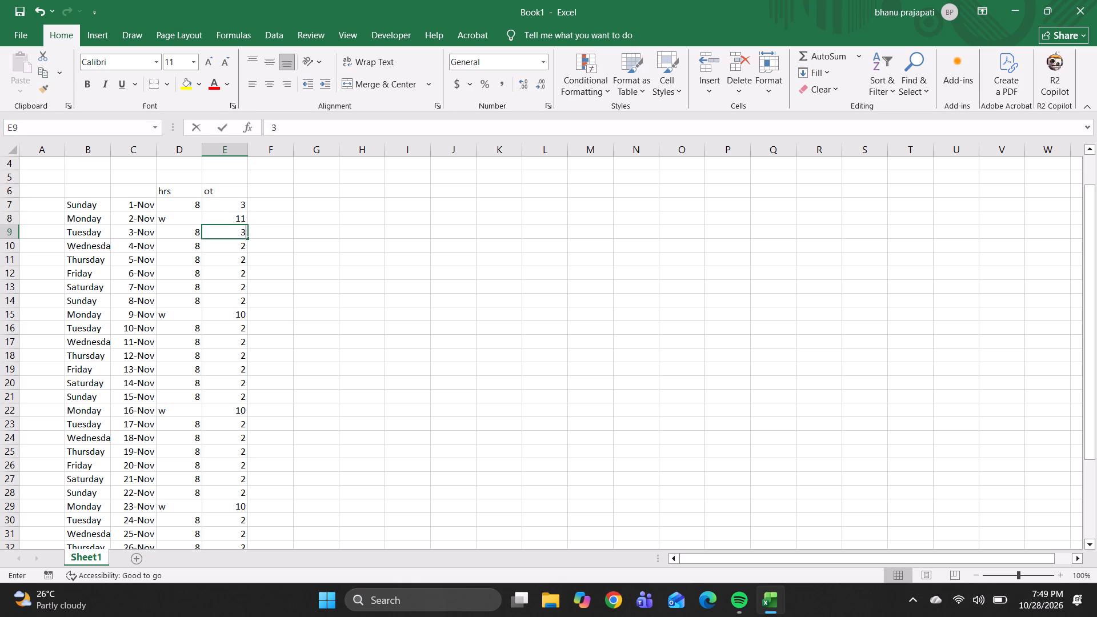
key("Return")
key("3")
key("Return")
key("3")
key("Return")
key("3")
key("Return")
key("3")
key("Return")
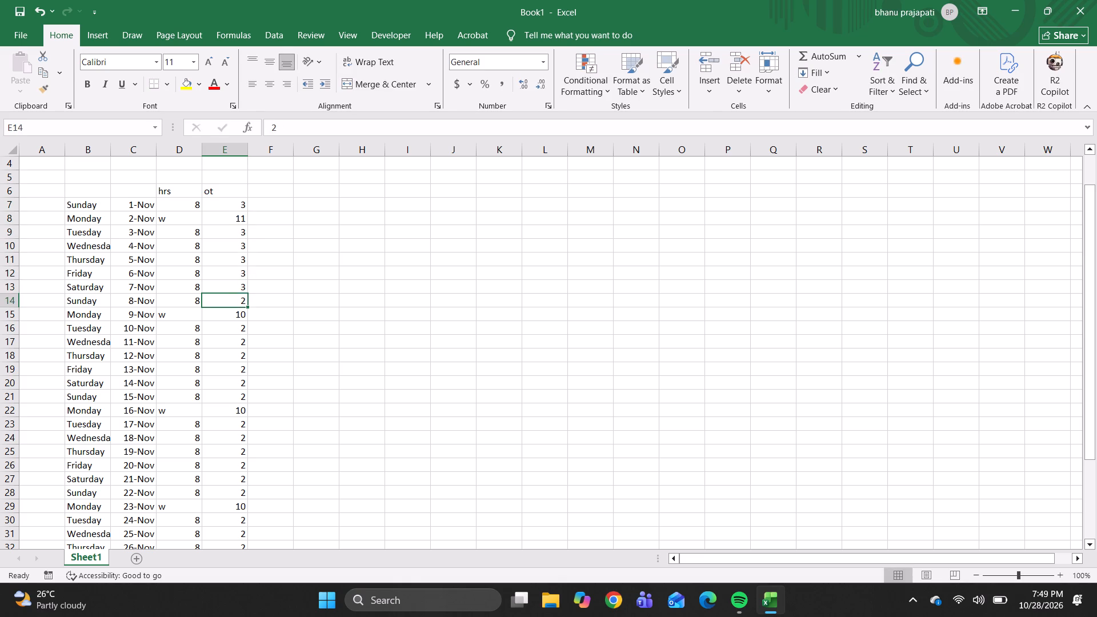
Set the overtime for 8-Nov through 14-Nov to 3 hours each day, with 11 on Monday 9-Nov.
key("3")
key("Return")
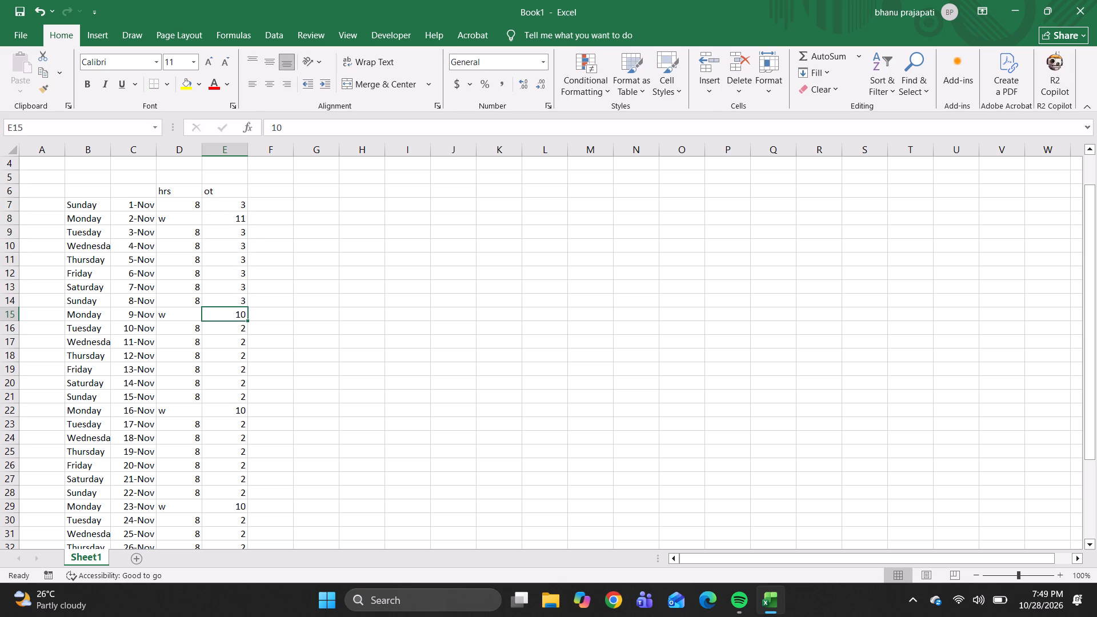
type("11")
key("Return")
key("3")
key("Return")
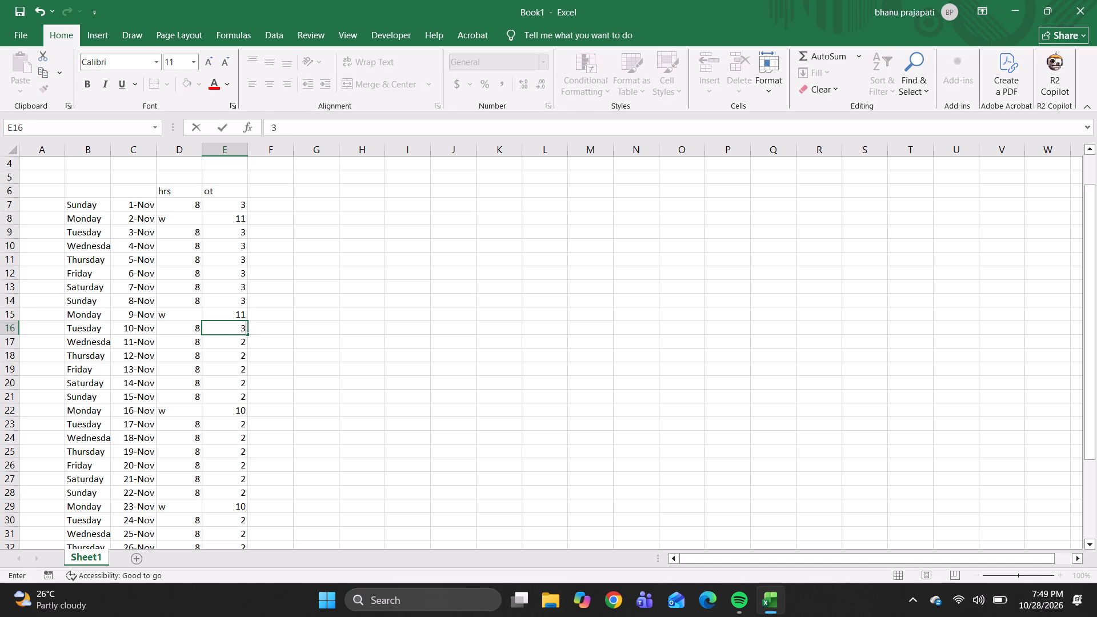
key("3")
key("Return")
key("3")
key("Return")
key("3")
key("Return")
key("3")
key("Return")
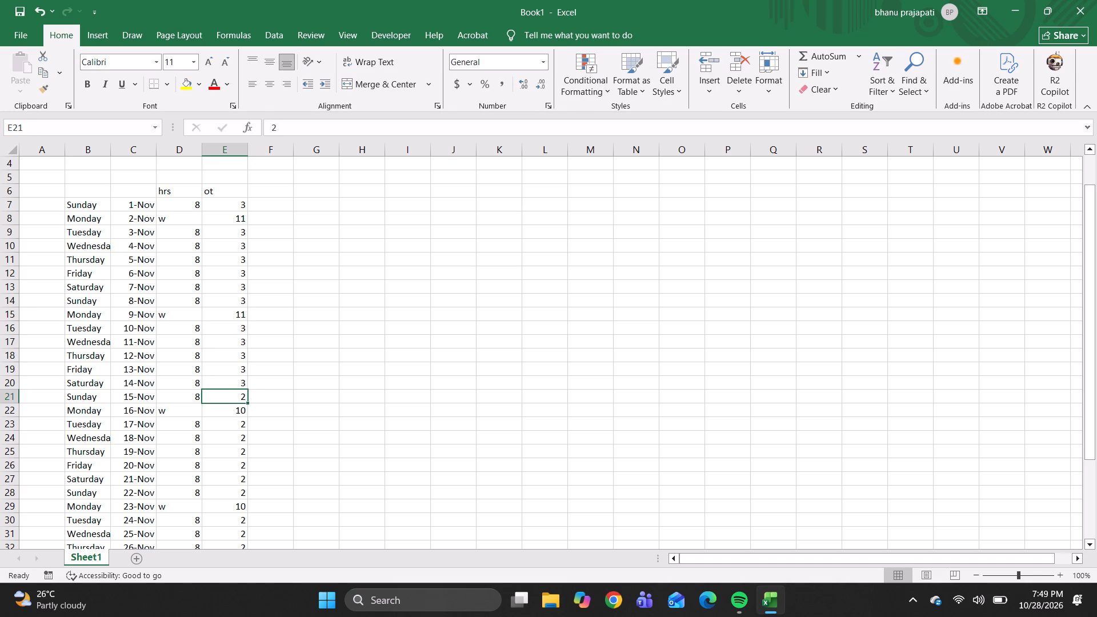
Set the overtime for 15-Nov through 21-Nov to 3 hours each day, with 11 on Monday 16-Nov.
key("3")
key("Return")
type("11")
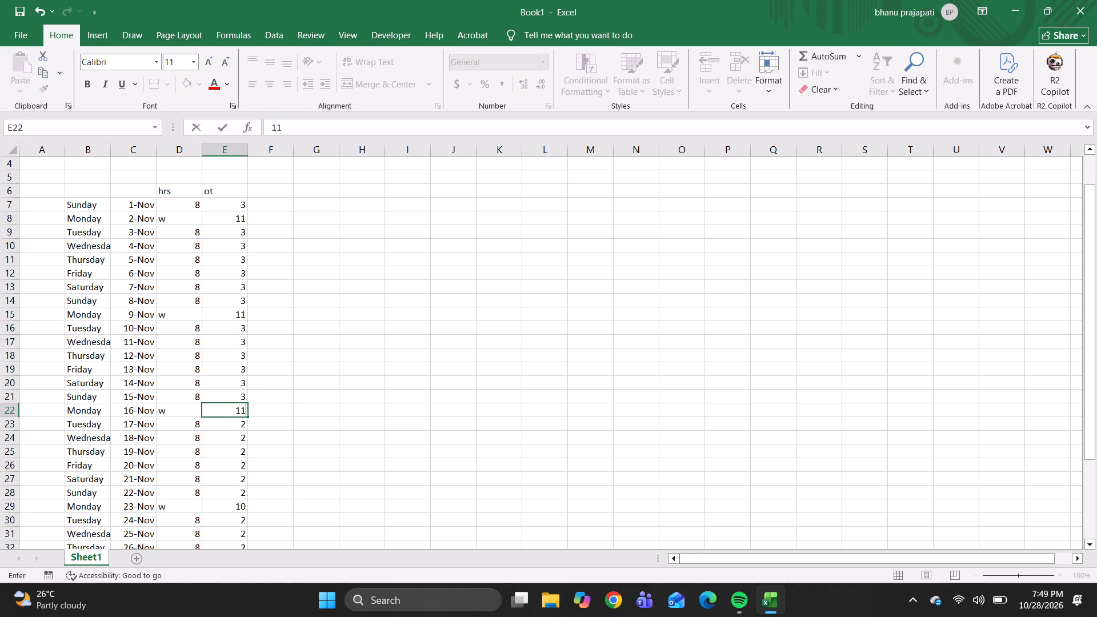
key("Return")
key("3")
key("Return")
key("3")
key("Return")
key("3")
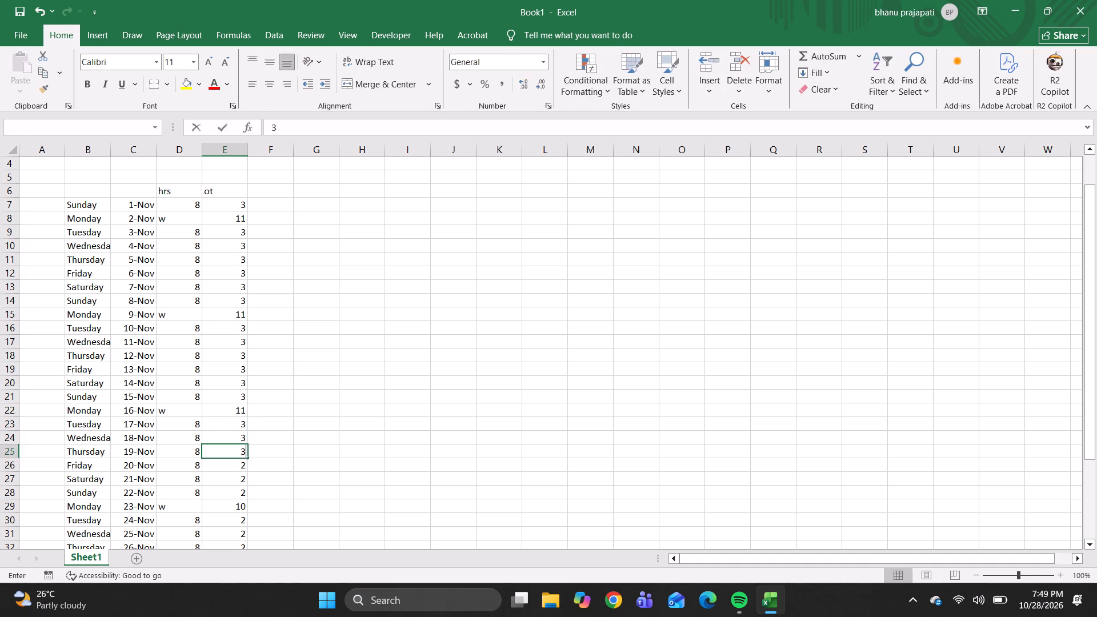
key("Return")
key("3")
key("Return")
key("3")
key("Return")
Set the overtime from 22-Nov through 25-Nov to 3 hours each day, with 11 on Monday 23-Nov.
key("3")
key("Return")
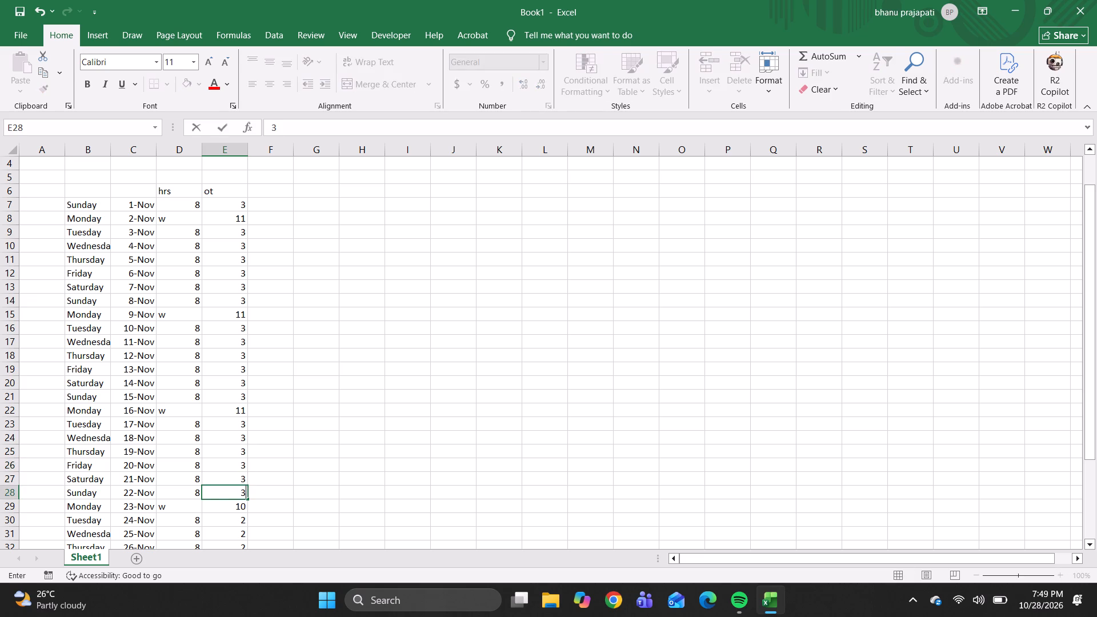
type("11")
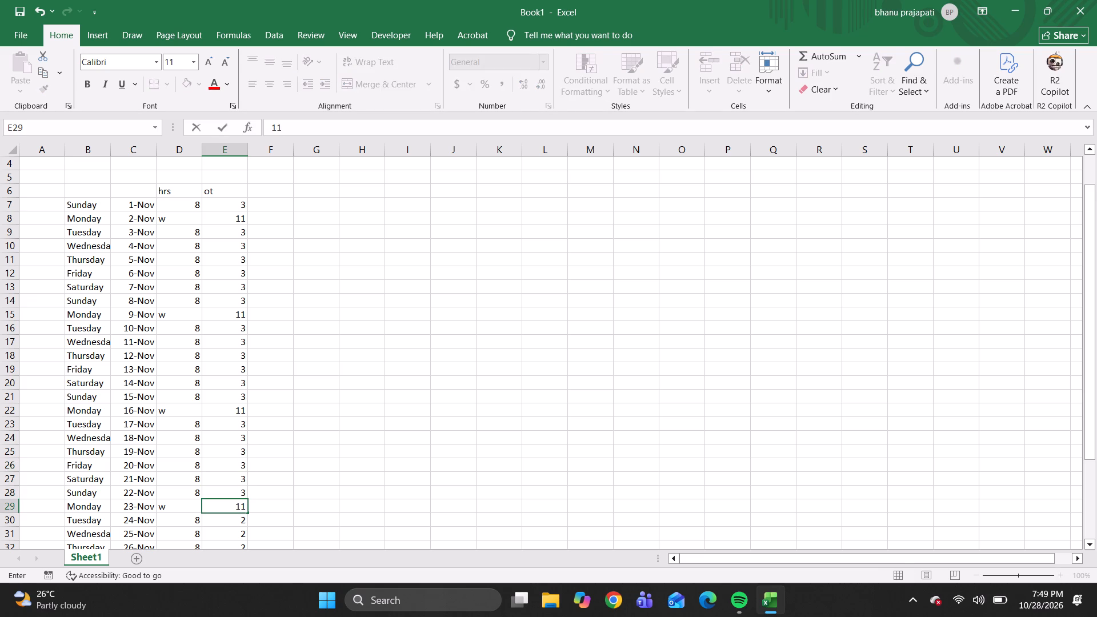
key("Return")
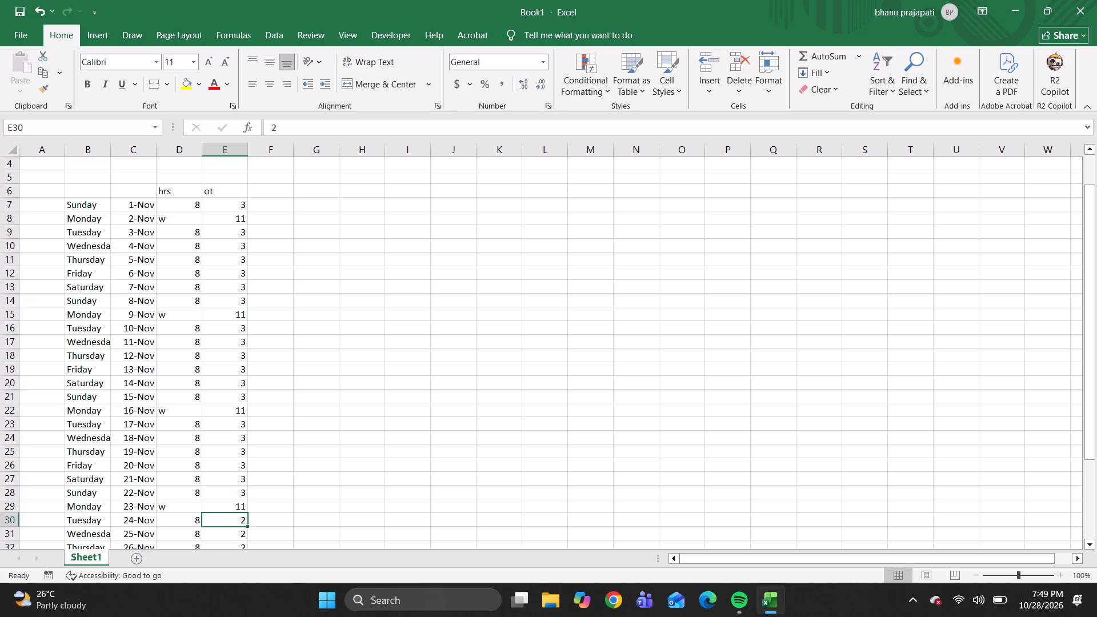
key("3")
key("Return")
key("3")
key("Return")
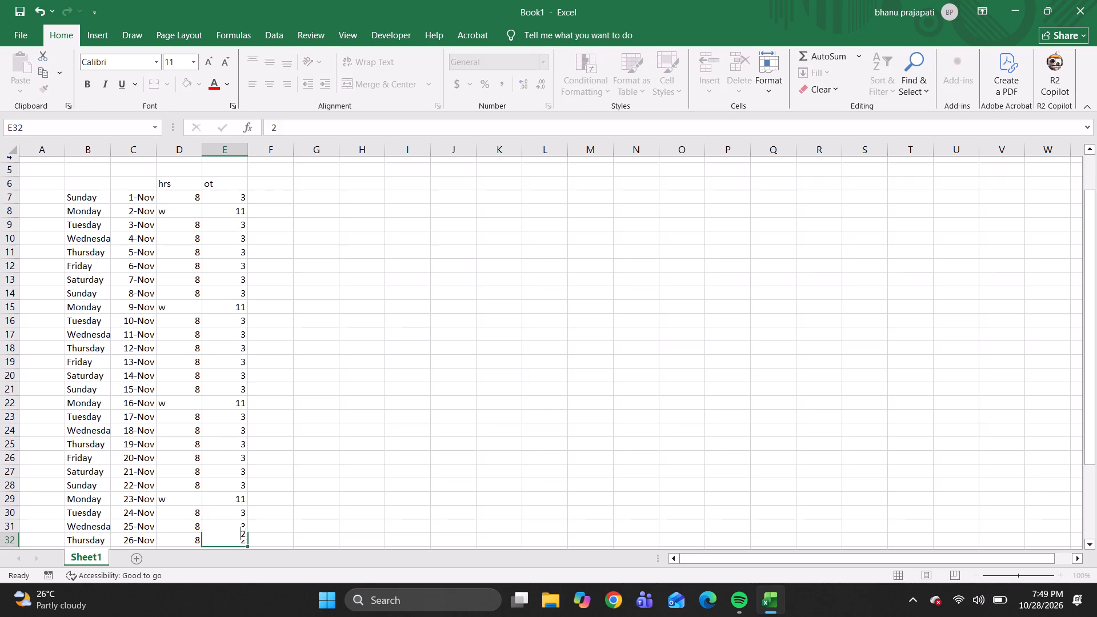
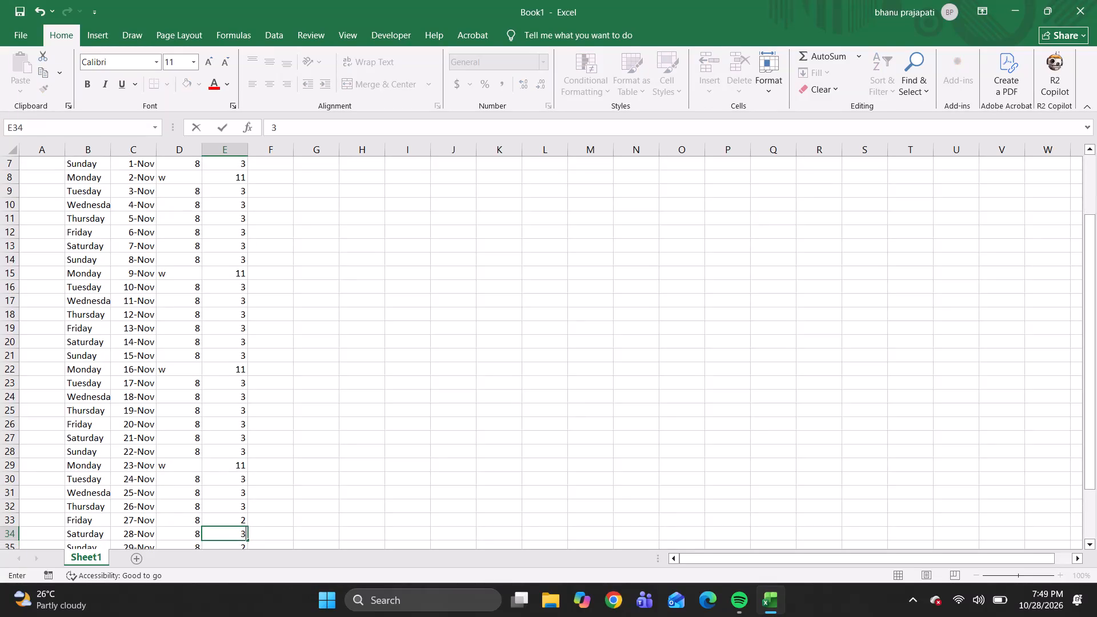
Set the overtime for 27-Nov through 30-Nov to 3 hours each day.
key("Up")
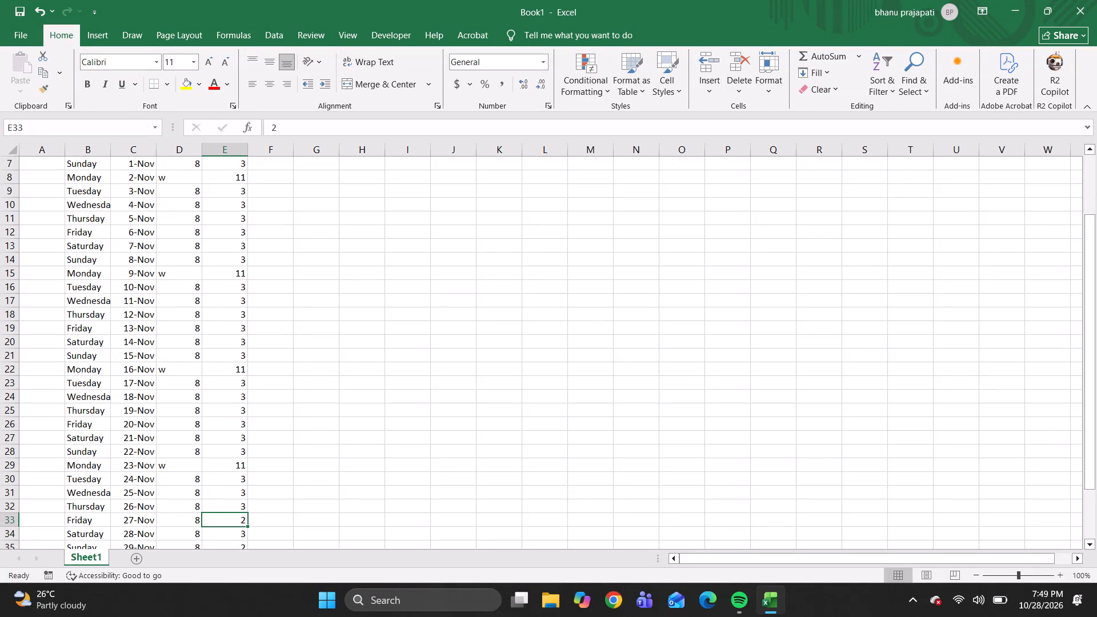
key("3")
key("Return")
key("Return")
key("3")
key("Return")
key("3")
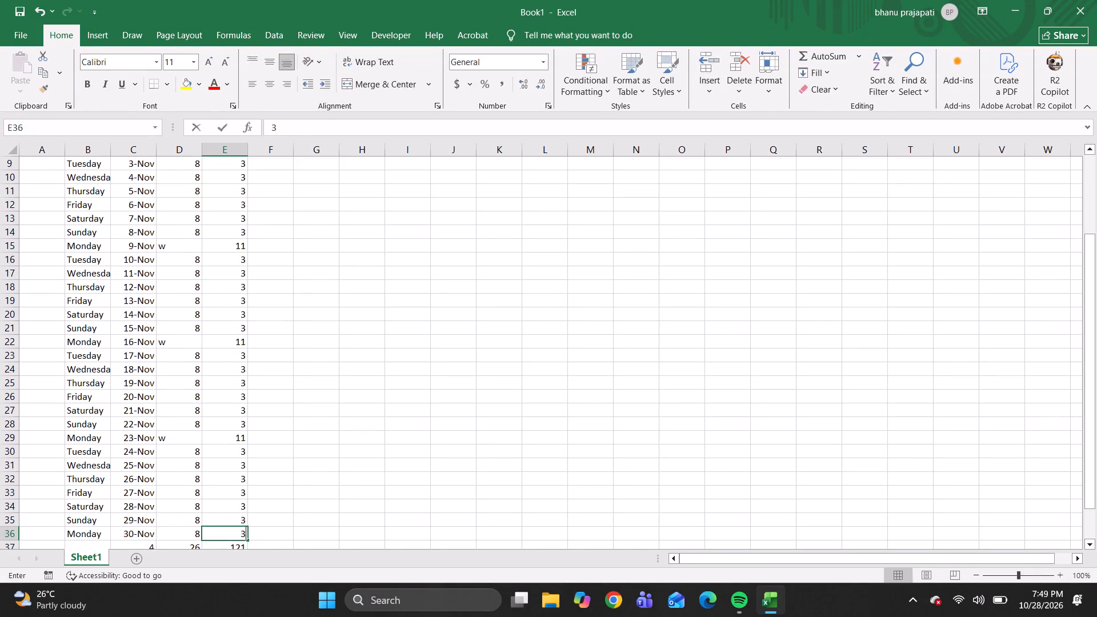
key("Return")
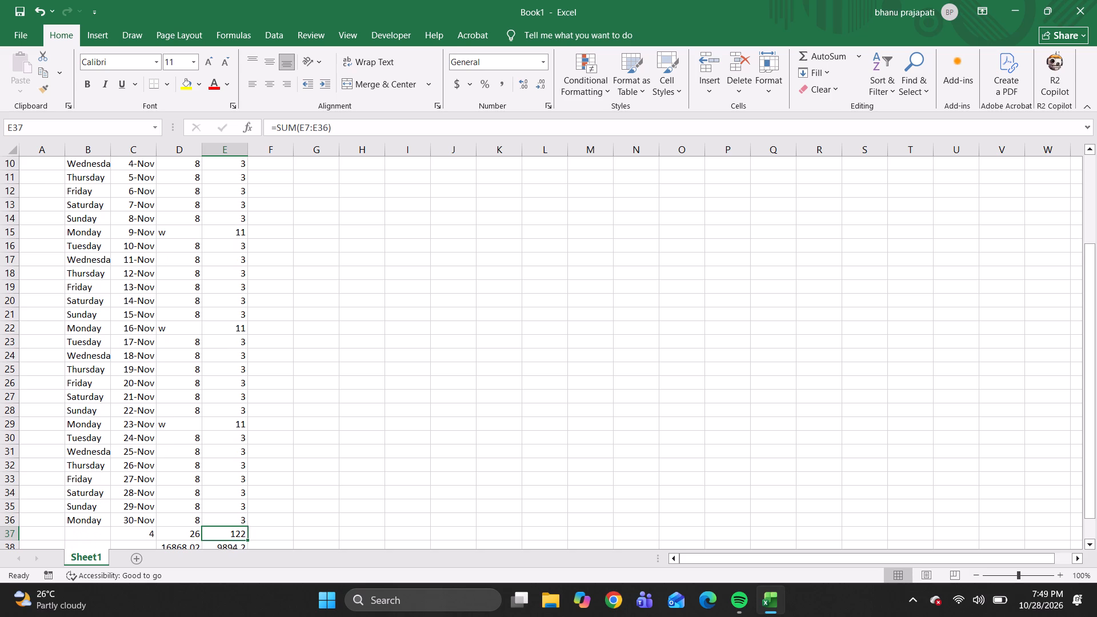
Review the totals below the timesheet and check the daily overtime entries for the whole month.
key("Down")
key("Down")
key("Down")
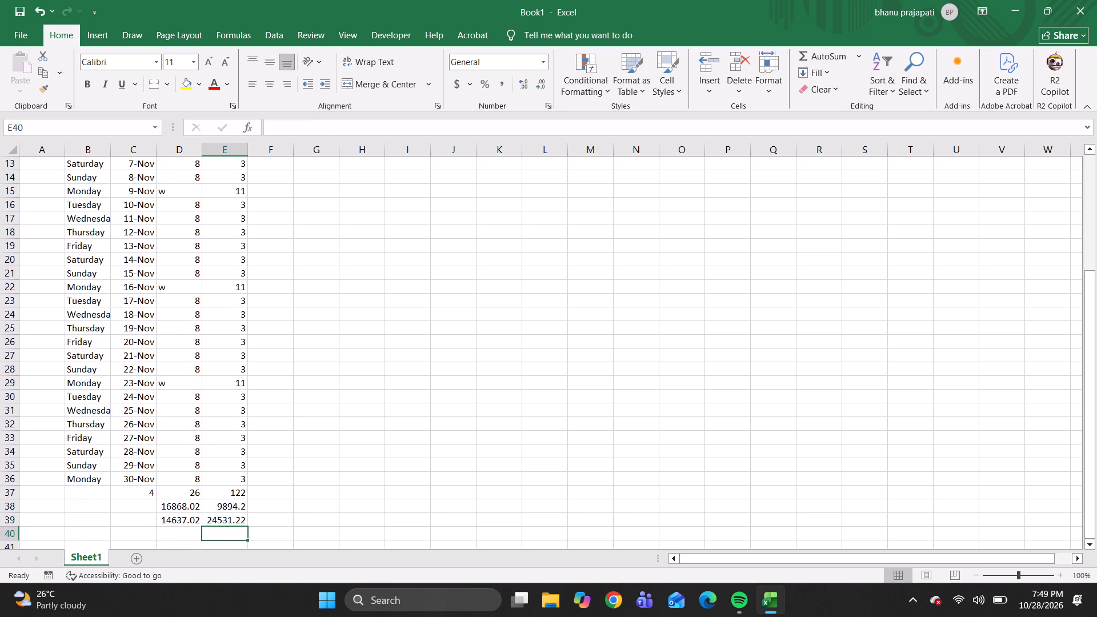
key("Down")
key("Up")
key("Up")
key("Up")
key("Up")
key("Up")
key("Up")
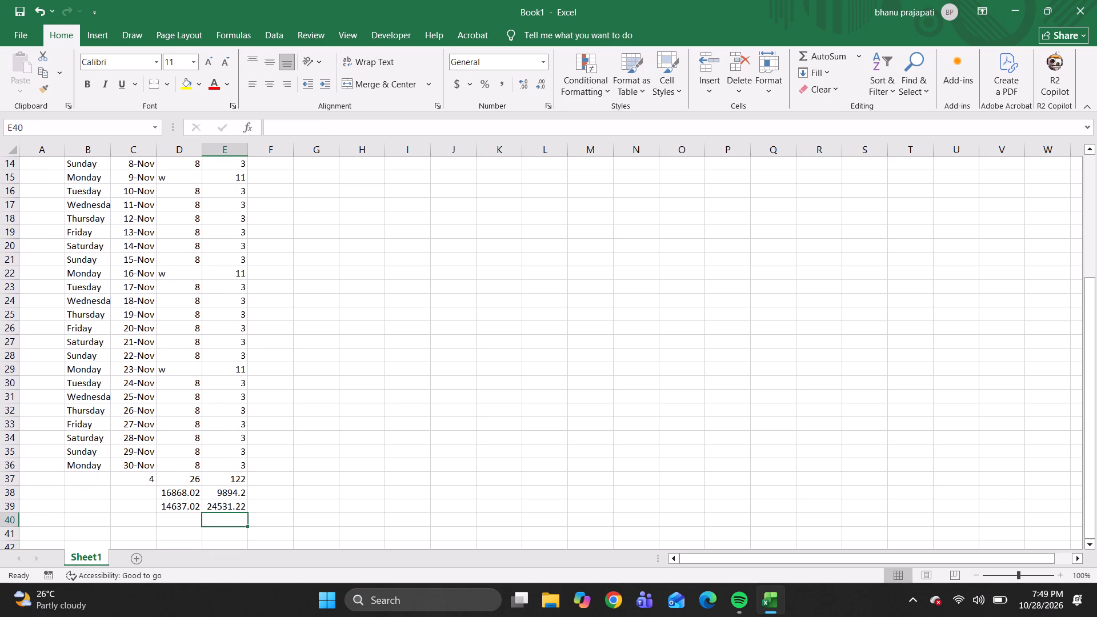
key("Up")
key("Up")
key("Up")
key("Up")
key("Up")
key("Up")
key("Up")
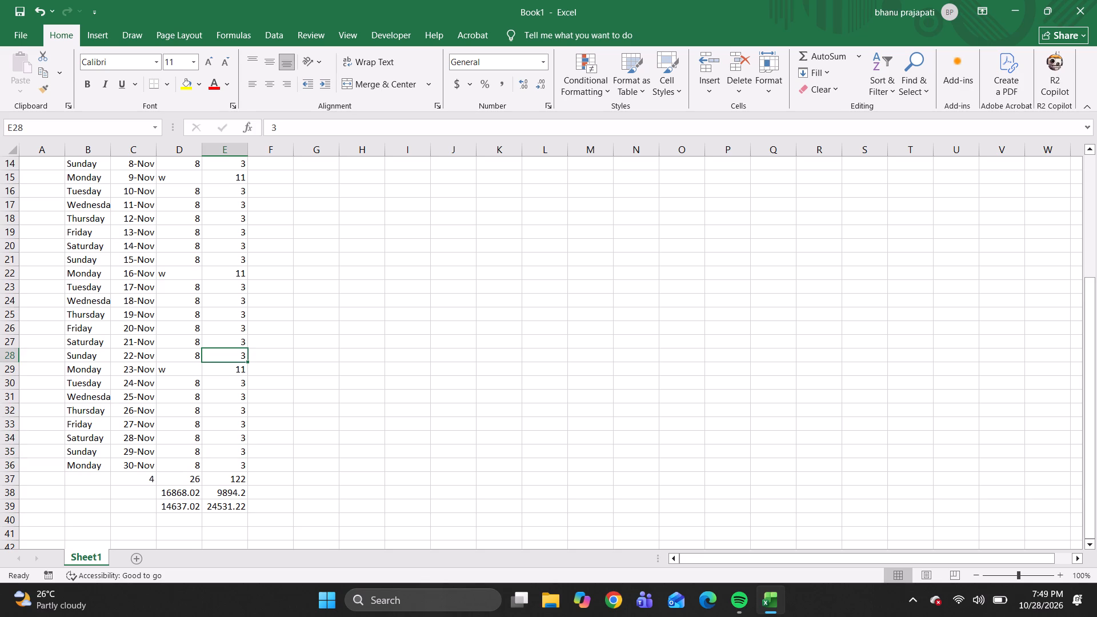
key("Down")
key("Down")
key("Up")
key("Up")
key("Up")
key("Up")
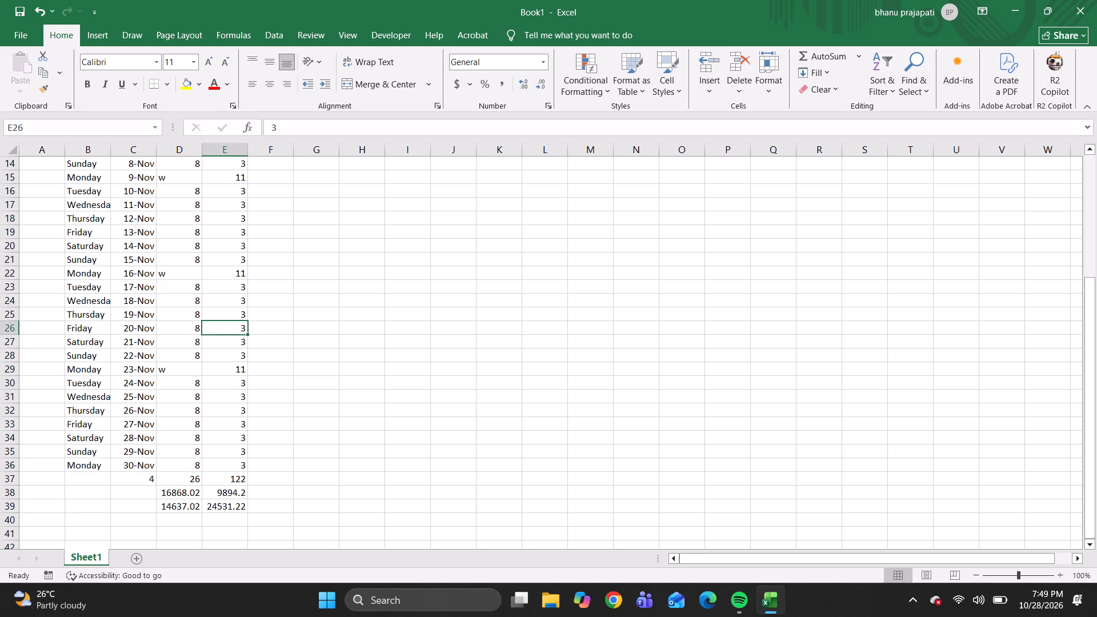
key("Up")
key("Up")
key("Up")
key("Up")
key("Up")
key("Up")
key("Up")
key("Up")
key("Down")
key("Down")
key("Down")
key("Down")
key("Down")
key("Down")
key("Down")
key("Down")
key("Down")
key("Down")
key("Down")
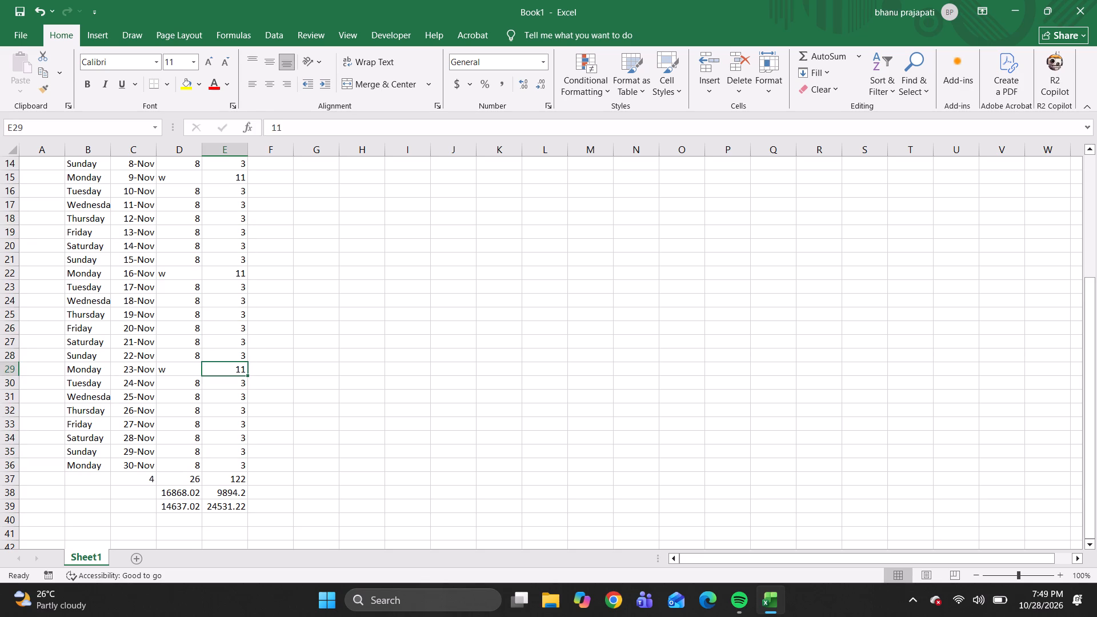
key("Down")
key("Down")
key("Up")
key("Up")
key("Up")
key("Up")
key("Up")
key("Up")
key("Up")
key("Up")
key("Up")
key("Up")
key("Up")
key("Up")
key("Up")
key("Up")
key("Up")
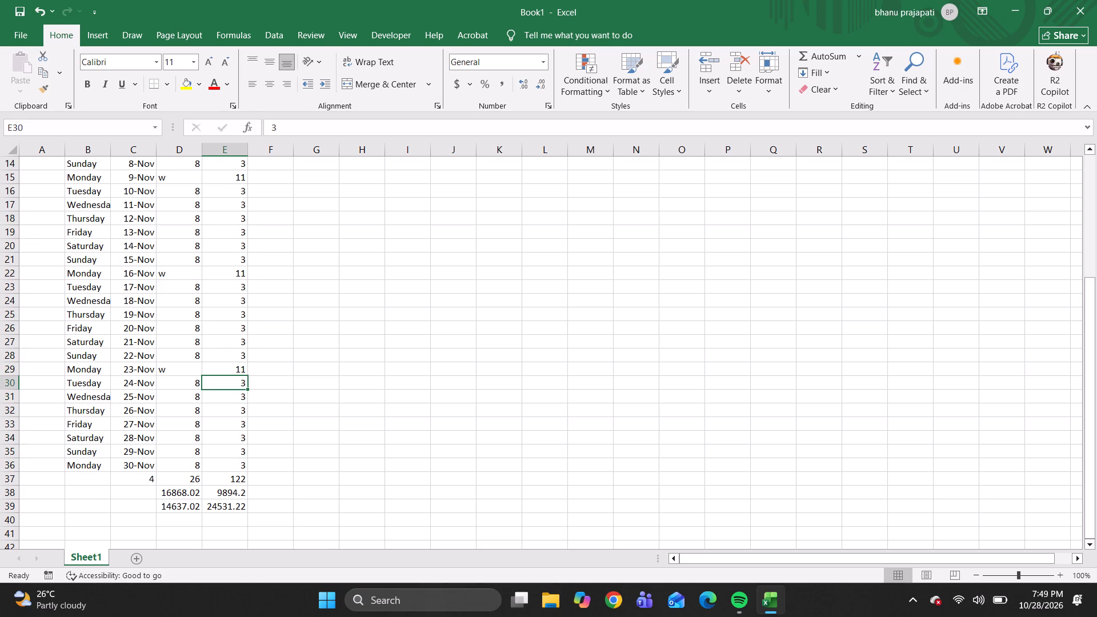
key("Up")
key("Up")
key("Up")
key("Up")
key("Up")
key("Up")
key("Up")
key("Up")
key("Up")
key("Up")
key("Up")
key("Up")
key("Up")
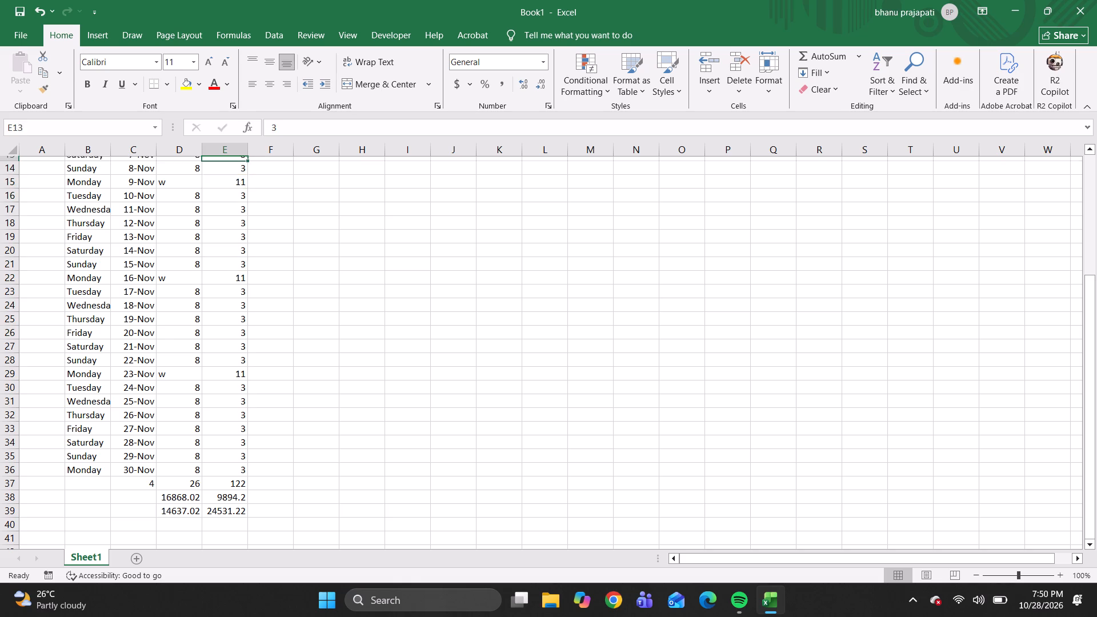
key("Down")
key("Down")
key("Down")
key("Down")
key("Down")
key("Down")
key("Down")
key("Down")
key("Down")
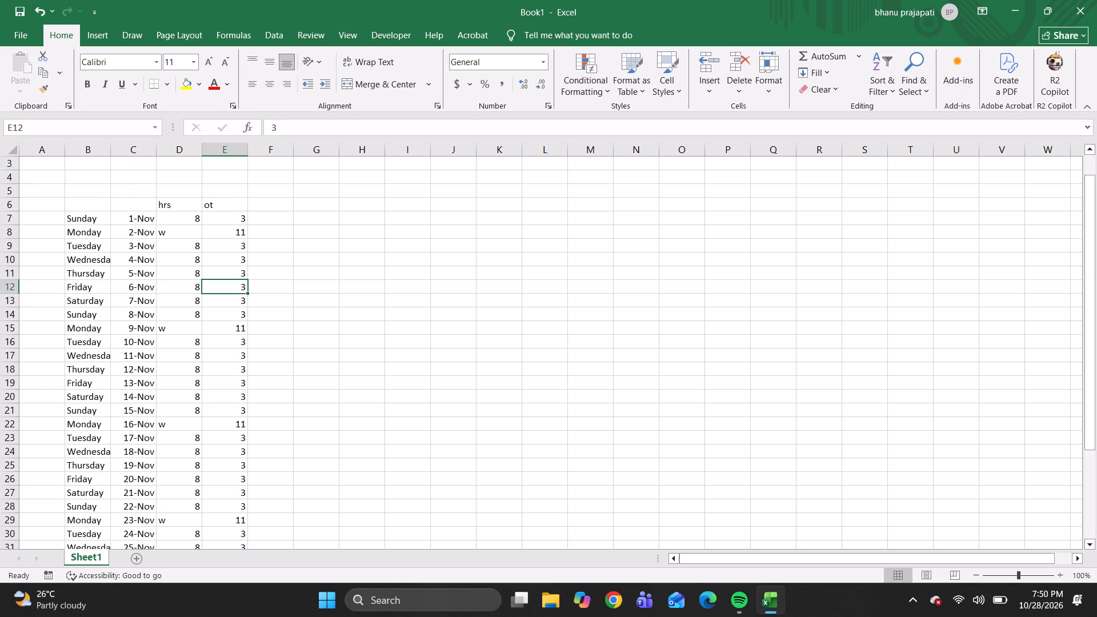
Set the overtime for Sunday 8-Nov to 2 hours.
key("Up")
key("Up")
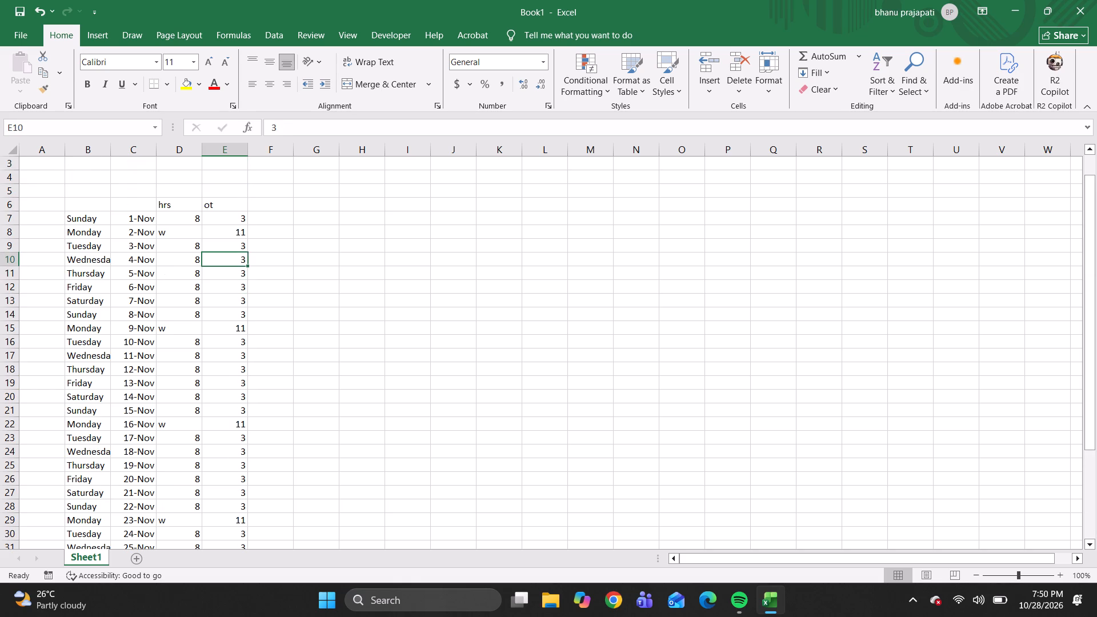
key("Left")
key("Down")
key("Right")
key("Down")
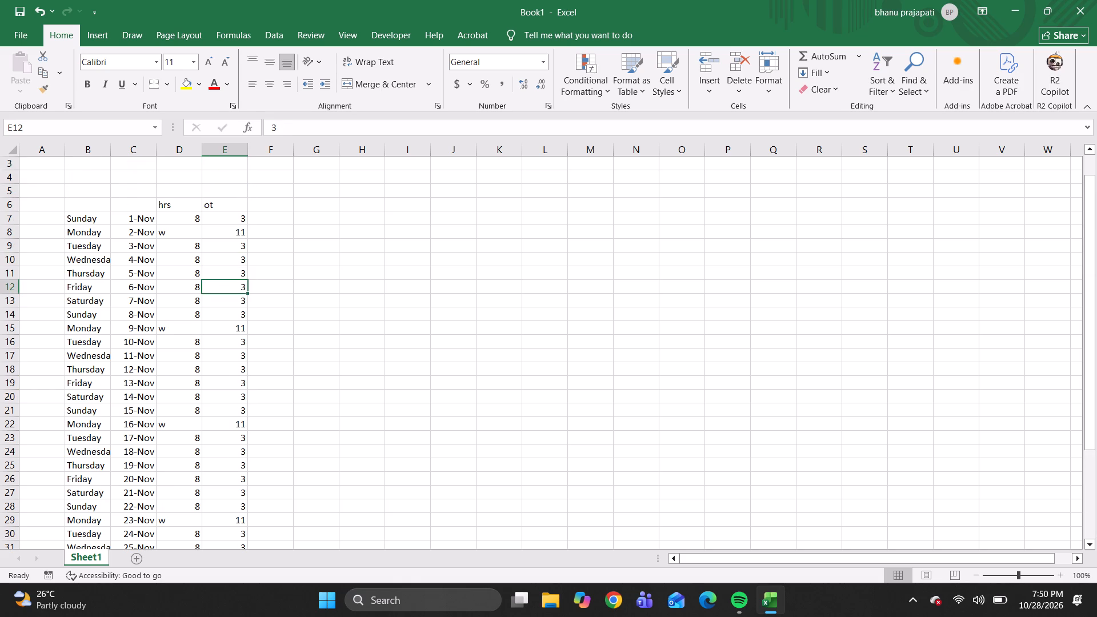
key("Down")
key("Down")
key("Down")
key("Up")
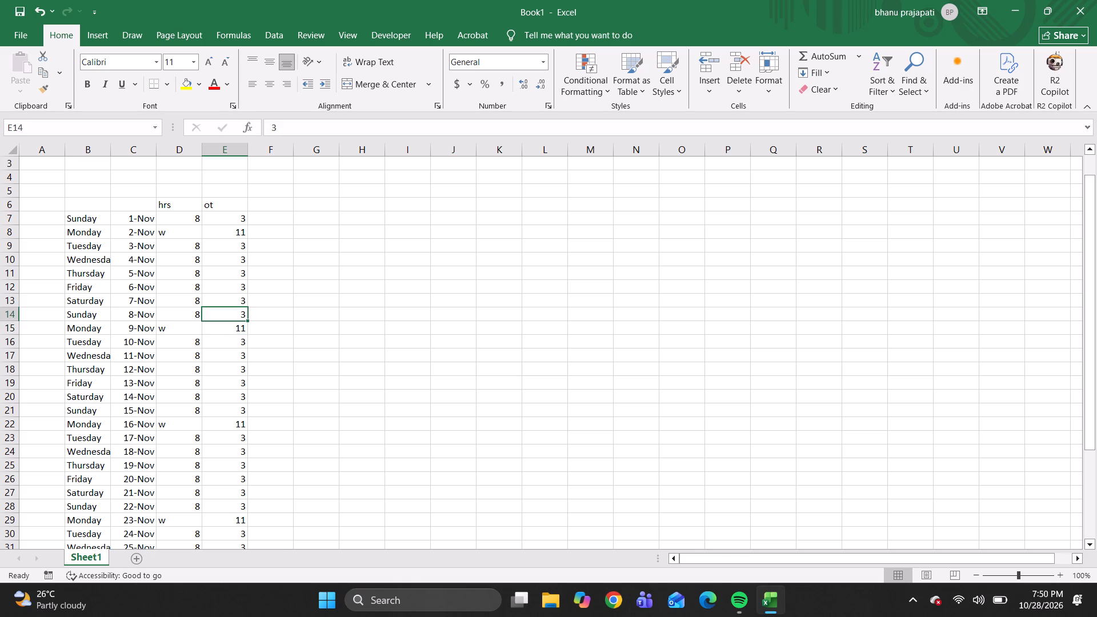
key("2")
key("Return")
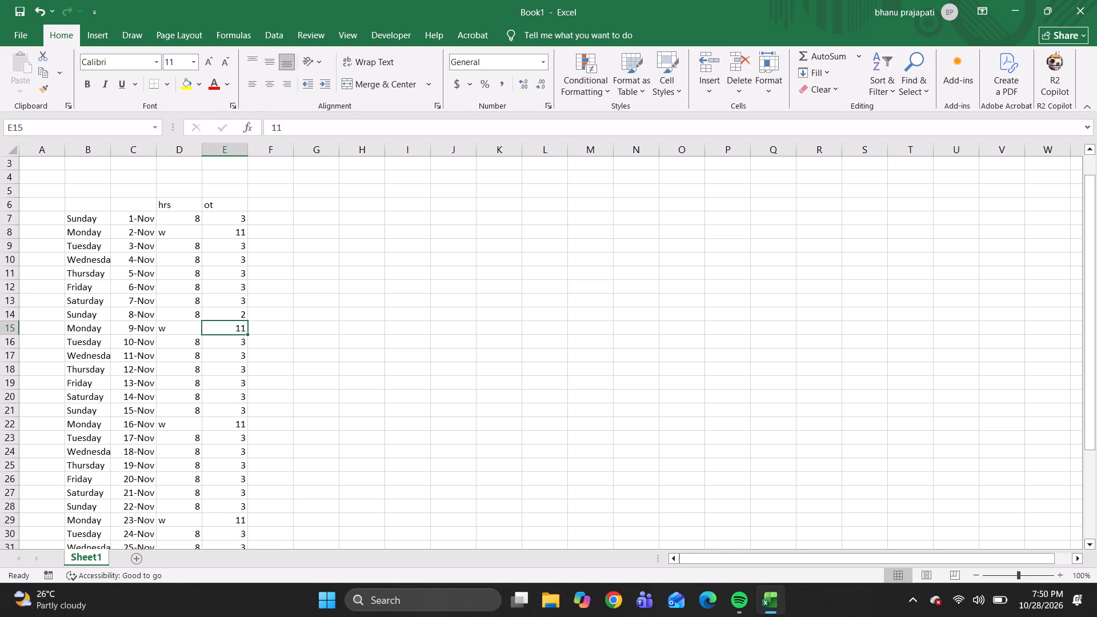
Check the overtime and pay totals below the timesheet and look back over the overtime entries.
key("Down")
key("Down")
key("Down")
key("Down")
key("Down")
key("Down")
key("Down")
key("Down")
key("Down")
key("Down")
key("Down")
key("Down")
key("Down")
key("Down")
key("Down")
key("Down")
key("Down")
key("Down")
key("Down")
key("Down")
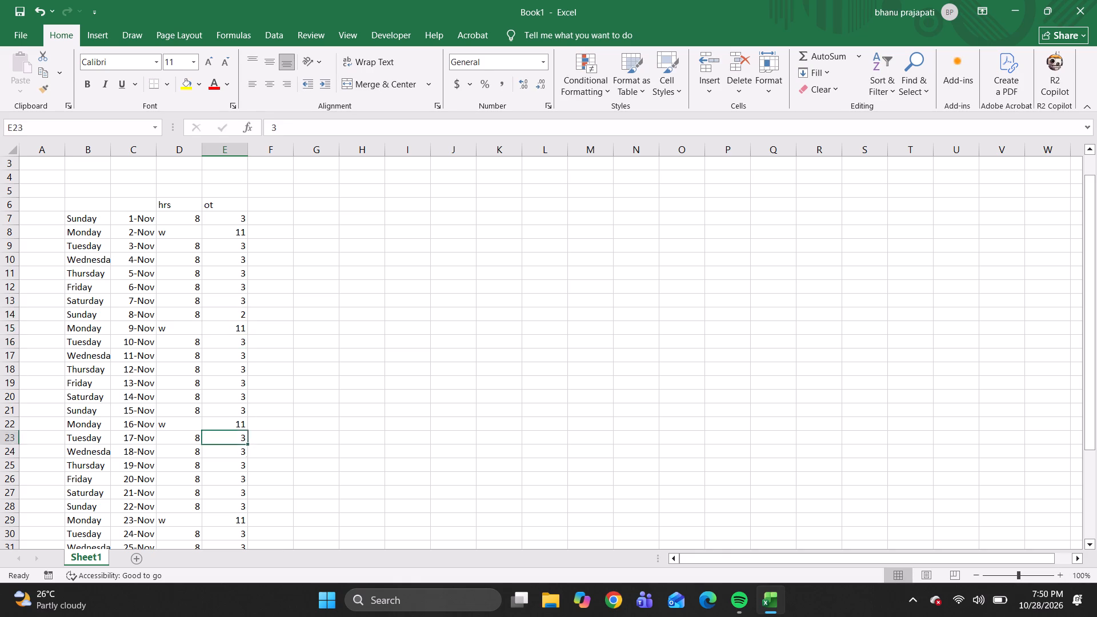
key("Down")
key("Down")
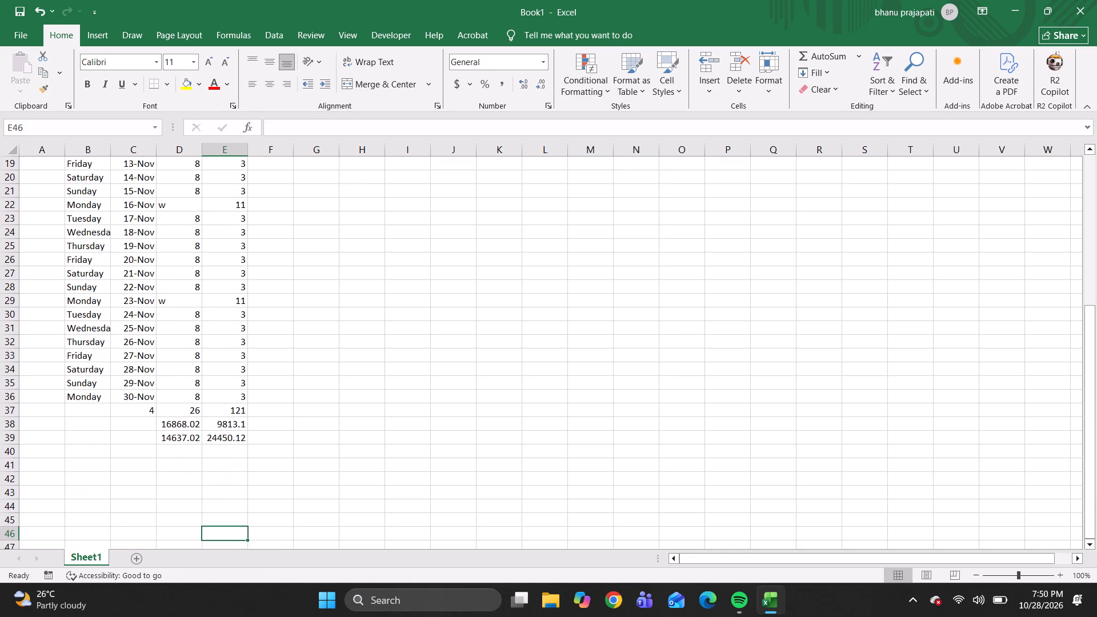
key("Up")
key("Up")
key("Up")
key("Up")
key("Up")
key("Up")
key("Up")
key("Up")
key("Up")
key("Up")
key("Up")
key("Up")
key("Up")
key("Up")
key("Up")
key("Up")
key("Up")
key("Up")
key("Up")
key("Up")
key("Up")
key("Up")
key("Up")
key("Up")
key("Up")
key("Up")
key("Up")
key("Up")
key("Up")
key("Up")
key("Up")
key("Up")
key("Up")
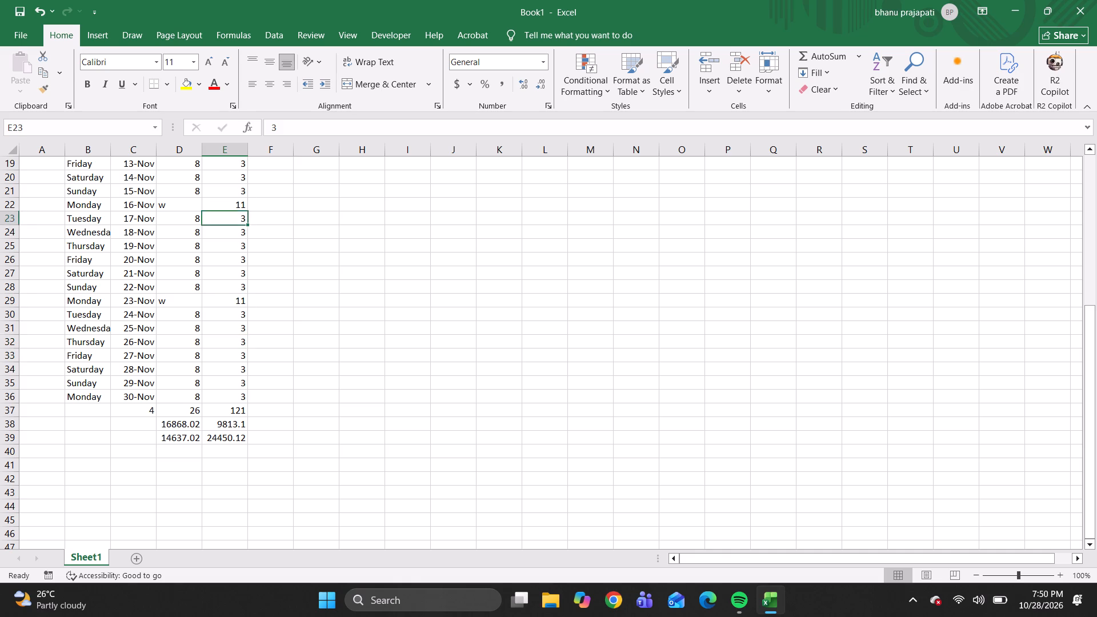
Look through the daily overtime entries for the first half of November, ending on the Sunday 8-Nov entry.
key("Down")
key("Down")
key("Down")
key("Down")
key("Down")
key("Down")
key("Down")
key("Down")
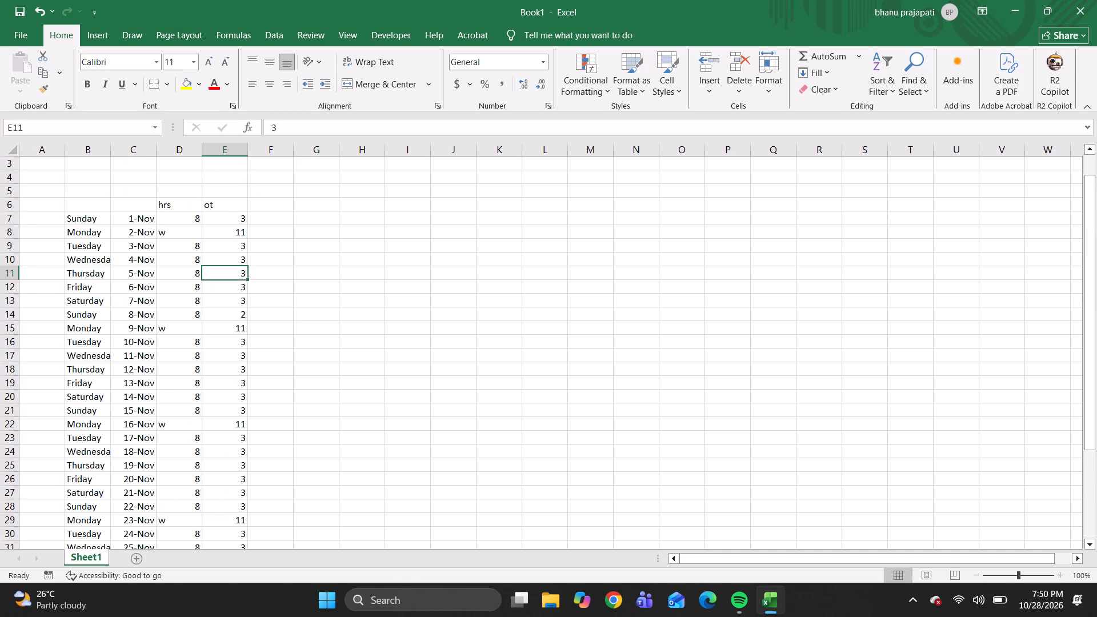
key("Down")
key("Down")
key("Down")
key("Down")
key("Down")
key("Down")
key("Down")
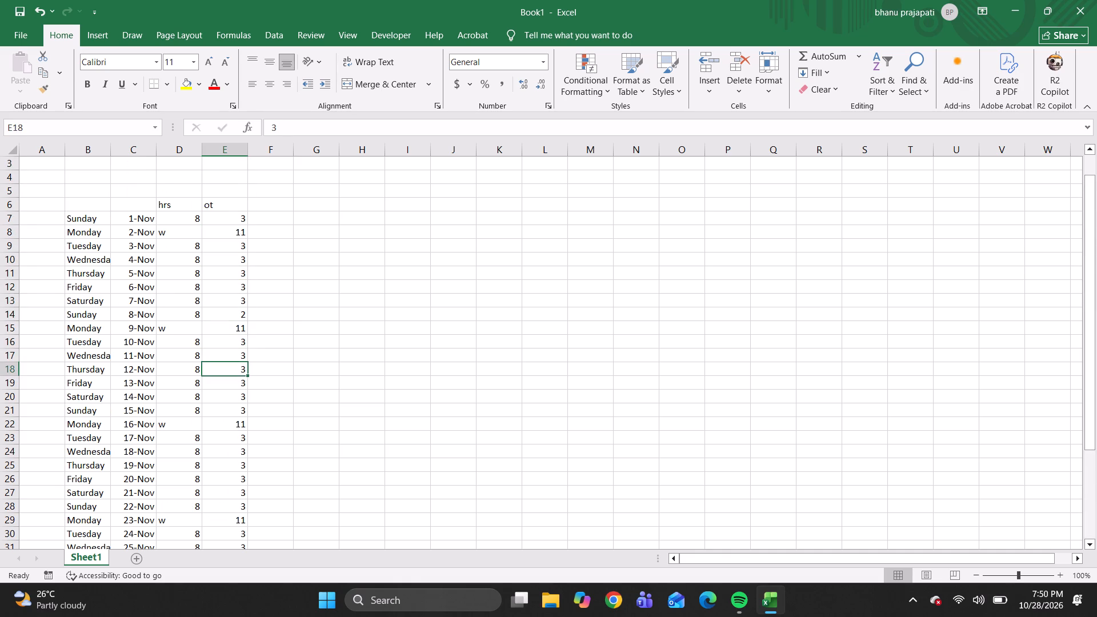
key("Up")
key("Up")
key("Up")
key("Up")
key("Up")
key("Up")
key("Up")
key("Down")
key("Down")
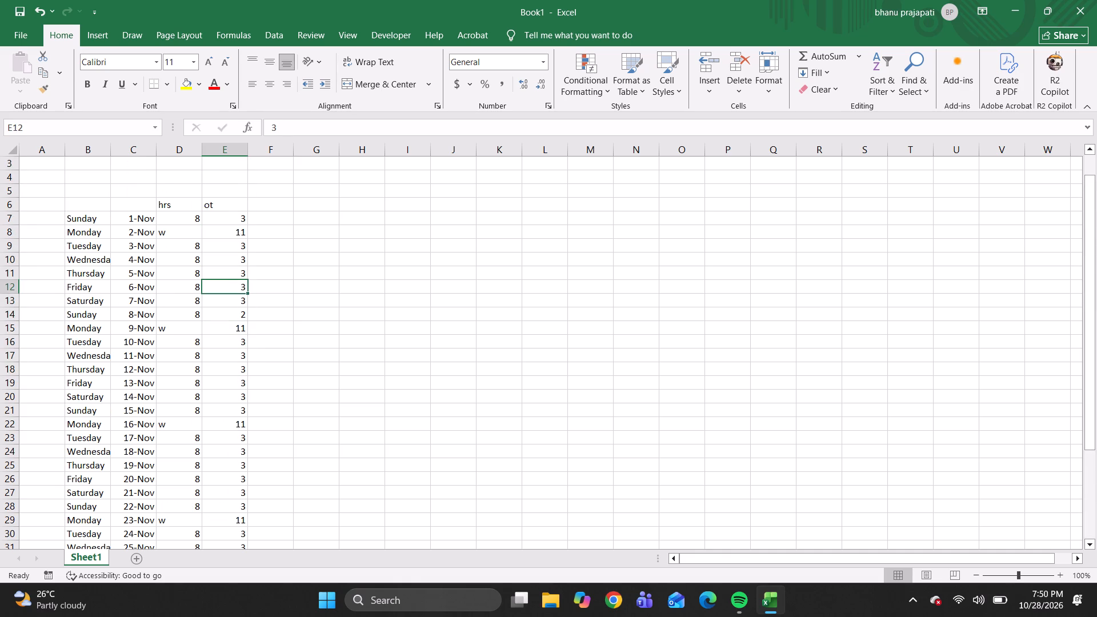
key("Down")
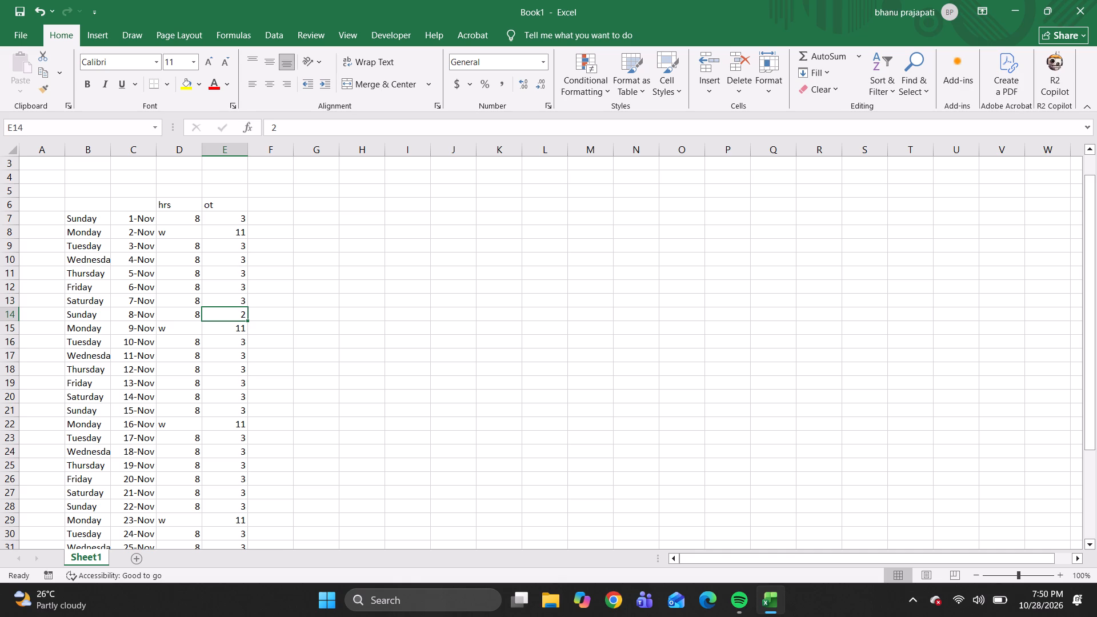
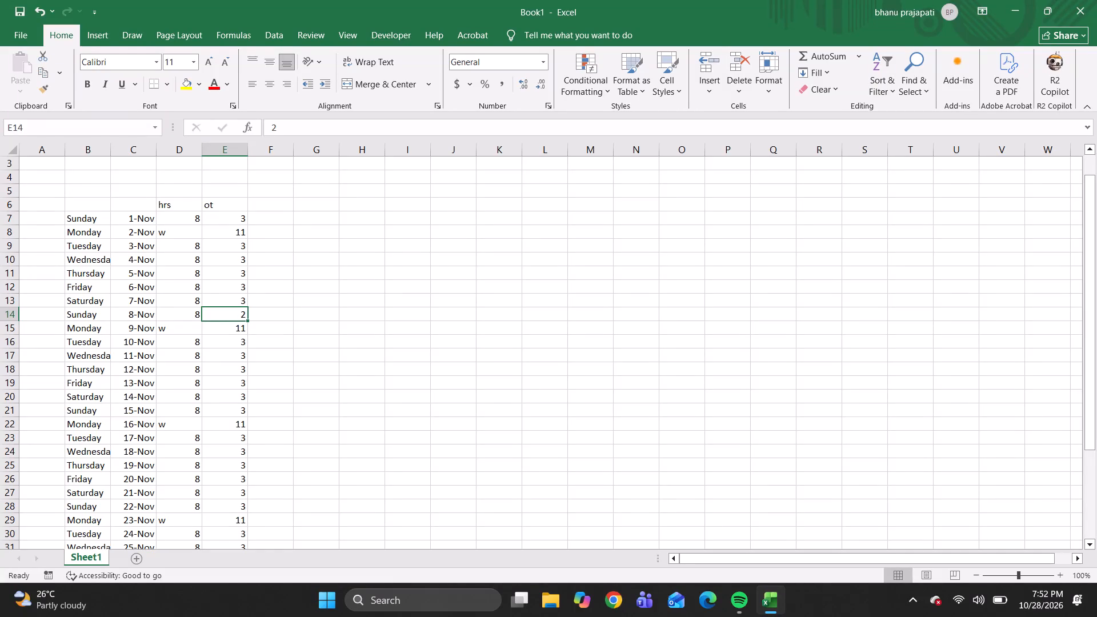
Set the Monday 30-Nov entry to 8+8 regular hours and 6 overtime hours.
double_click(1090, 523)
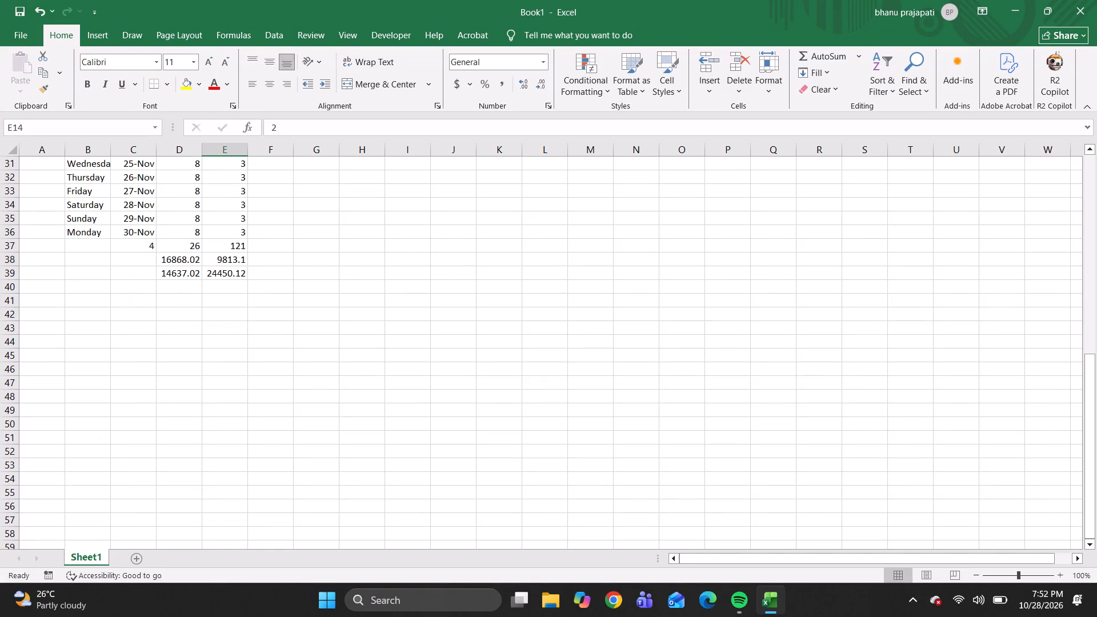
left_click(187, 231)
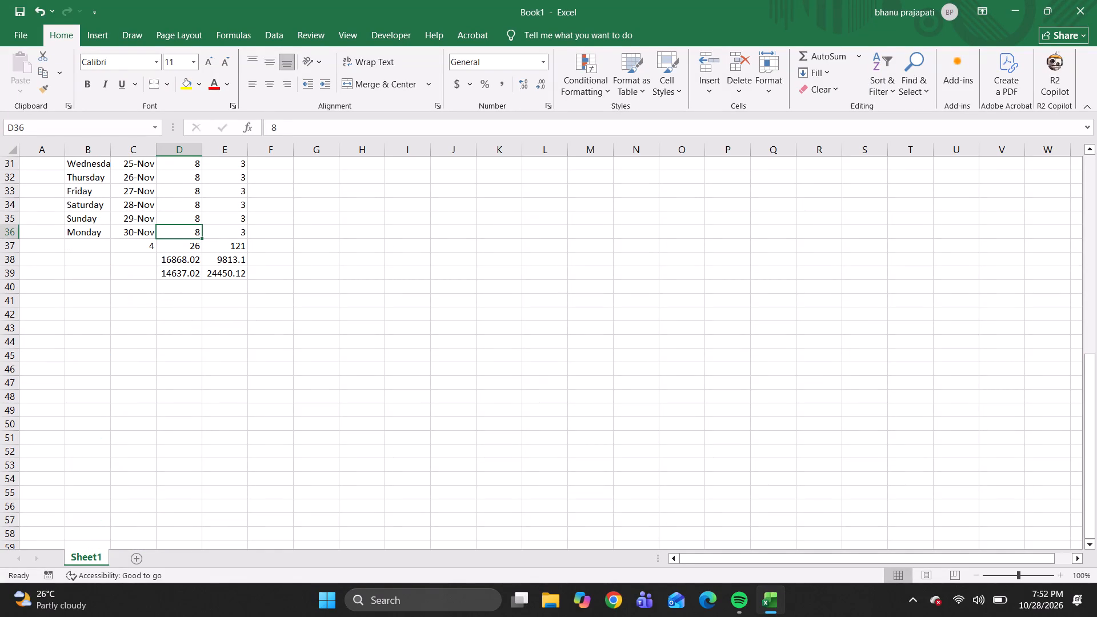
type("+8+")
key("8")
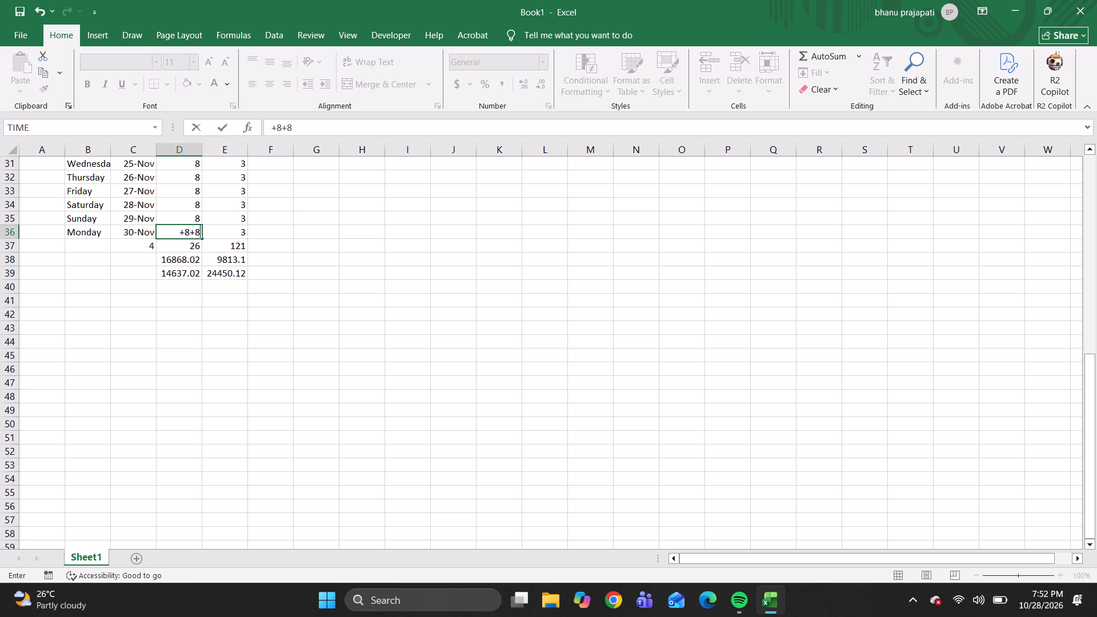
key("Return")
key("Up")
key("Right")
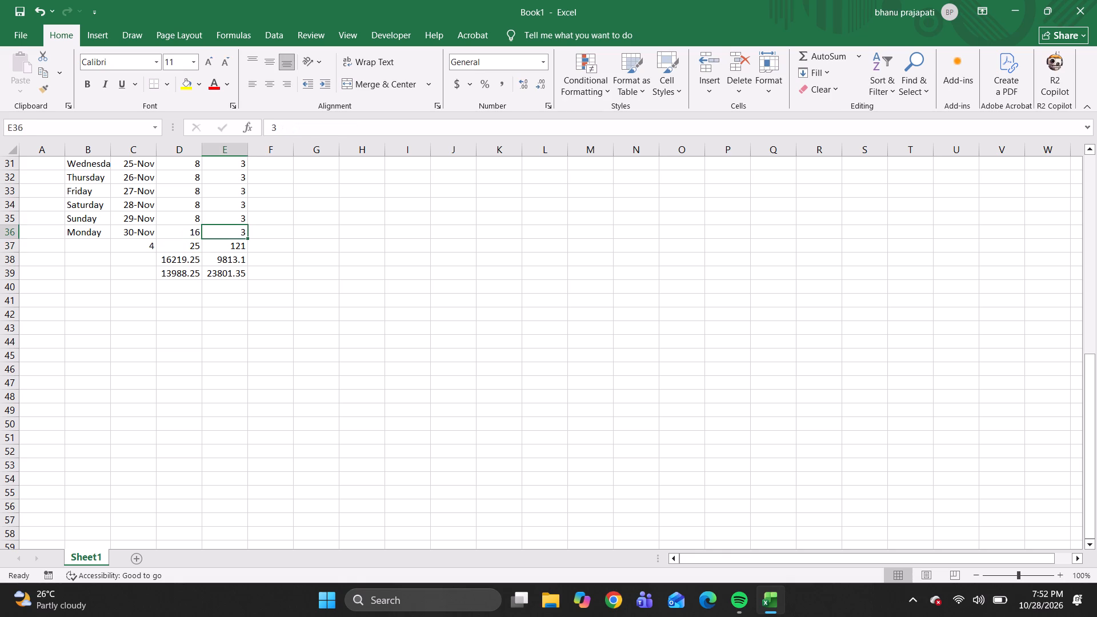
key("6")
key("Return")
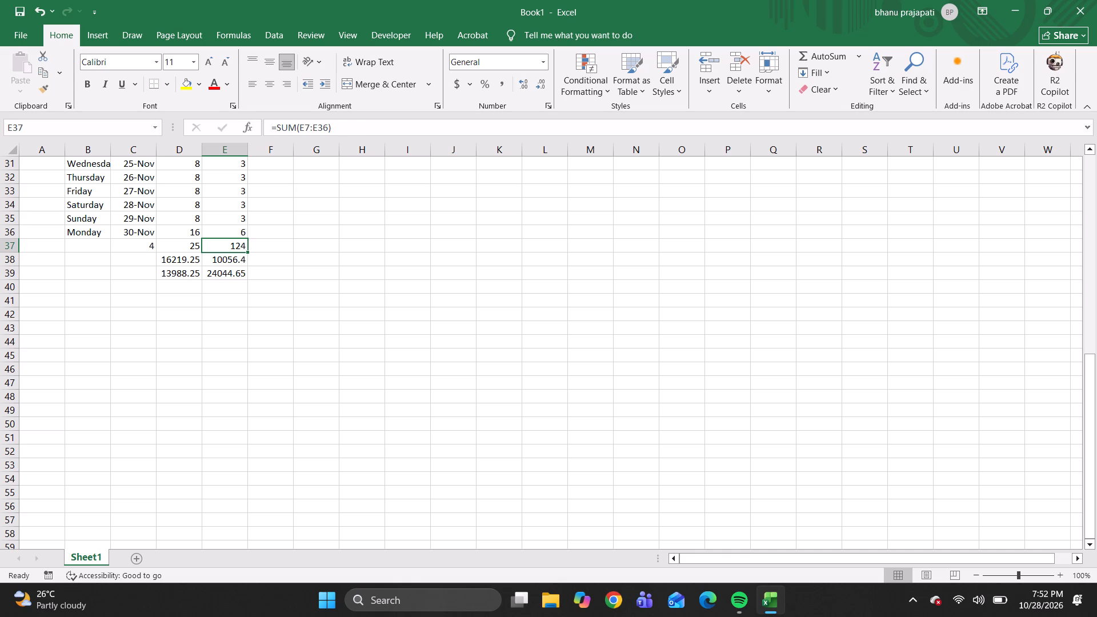
Examine the COUNTIF formula below the hrs column that counts the 8-hour days.
double_click(183, 246)
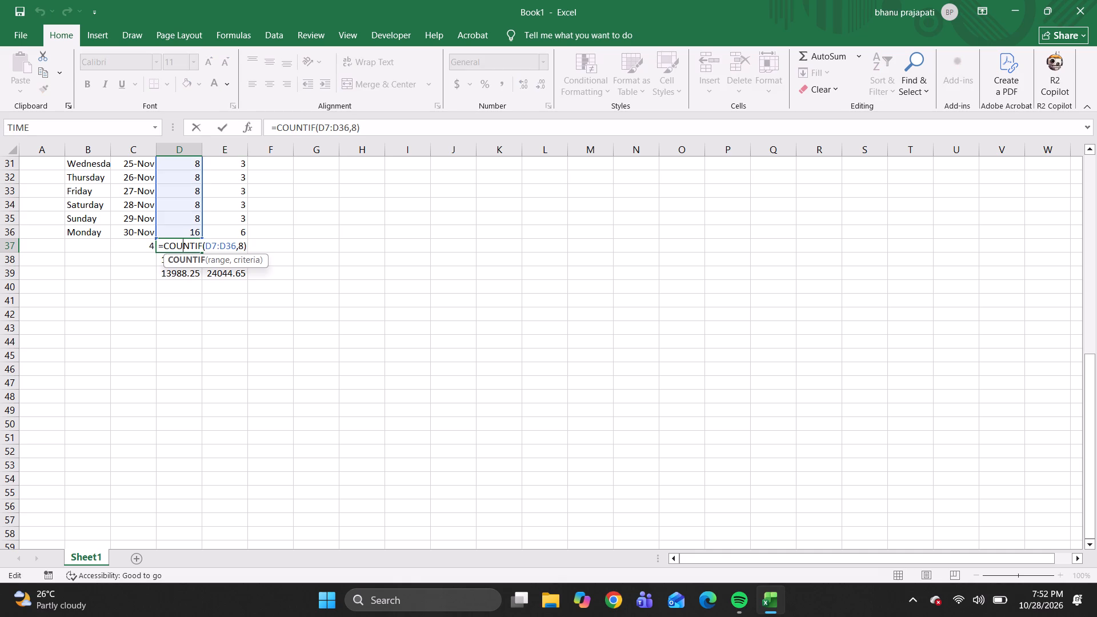
key("Return")
left_click(183, 246)
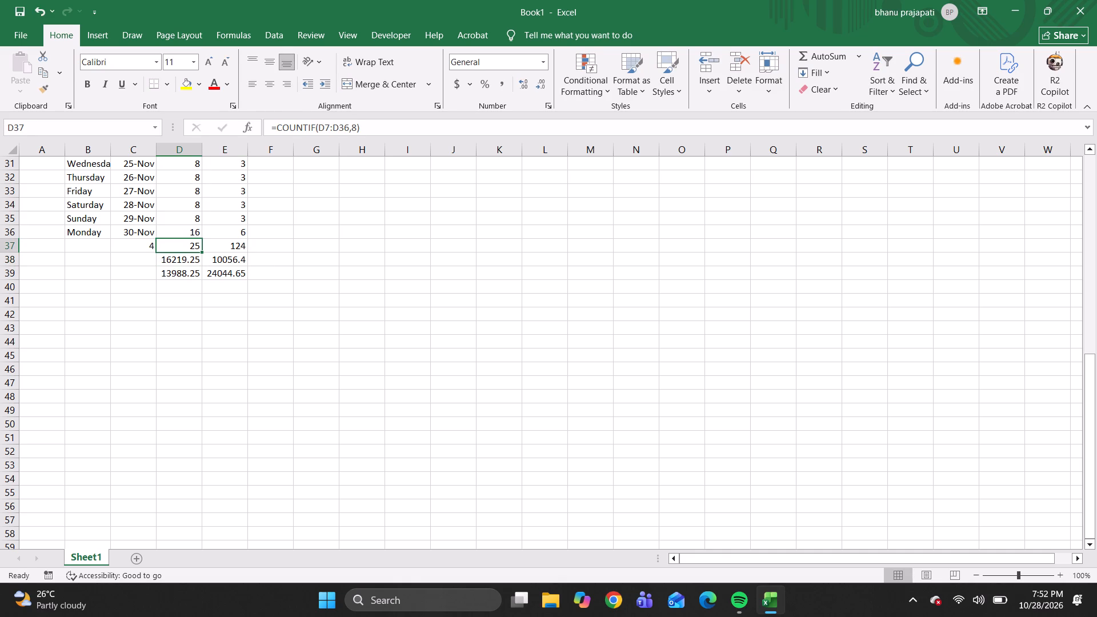
left_click(136, 259)
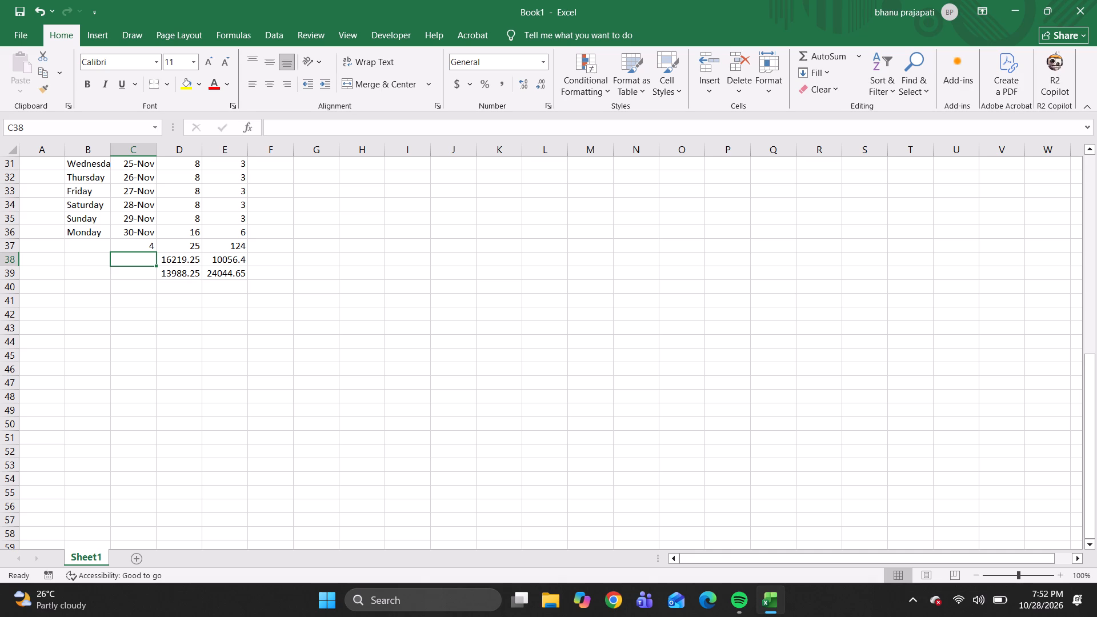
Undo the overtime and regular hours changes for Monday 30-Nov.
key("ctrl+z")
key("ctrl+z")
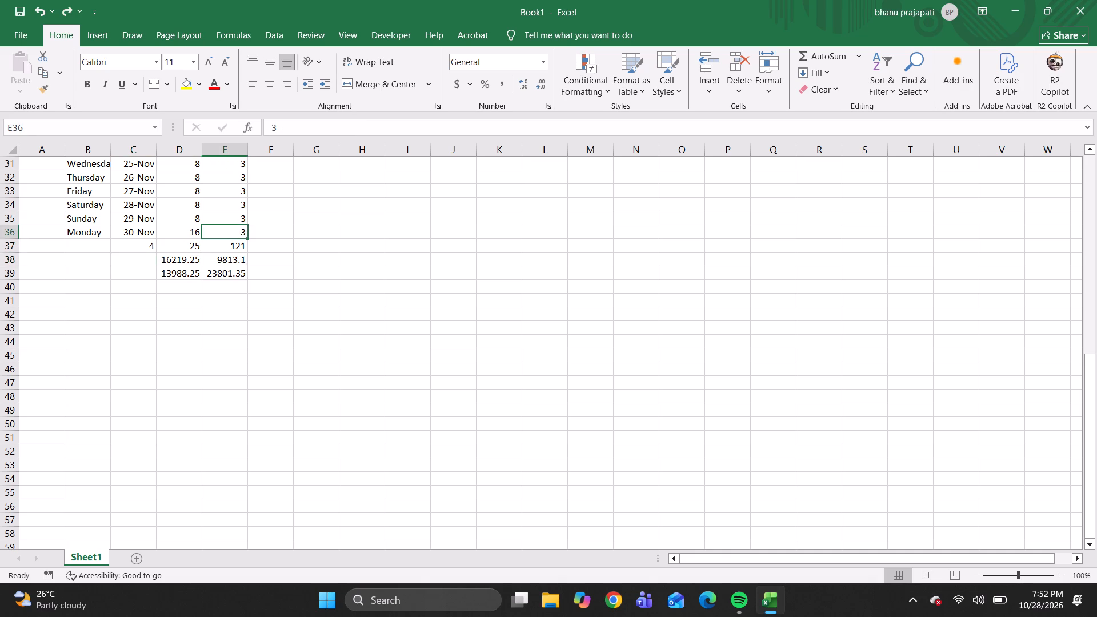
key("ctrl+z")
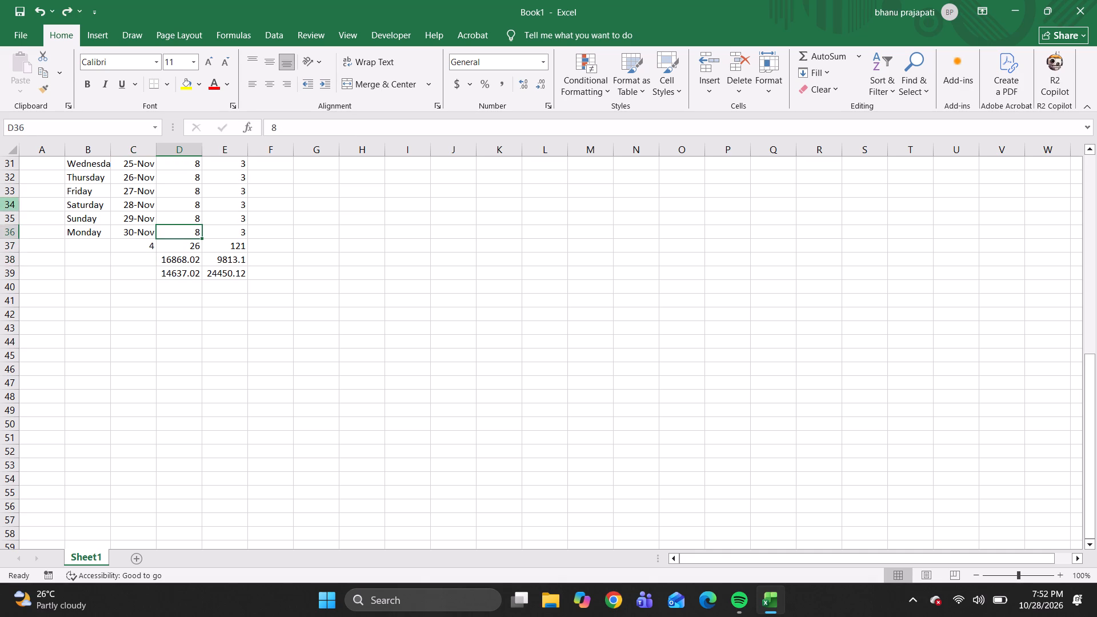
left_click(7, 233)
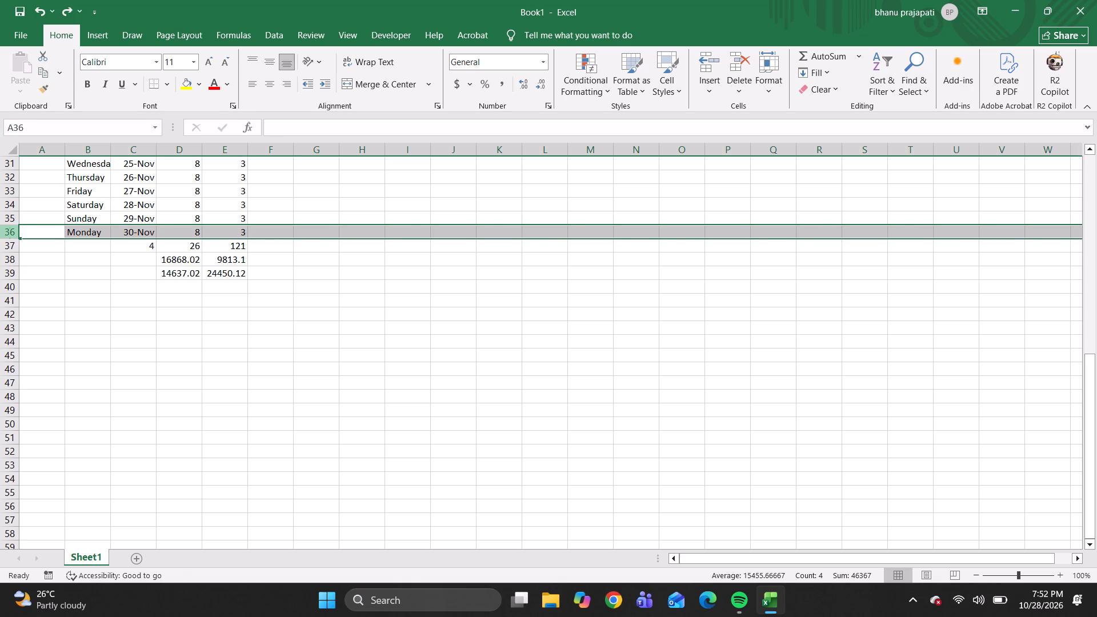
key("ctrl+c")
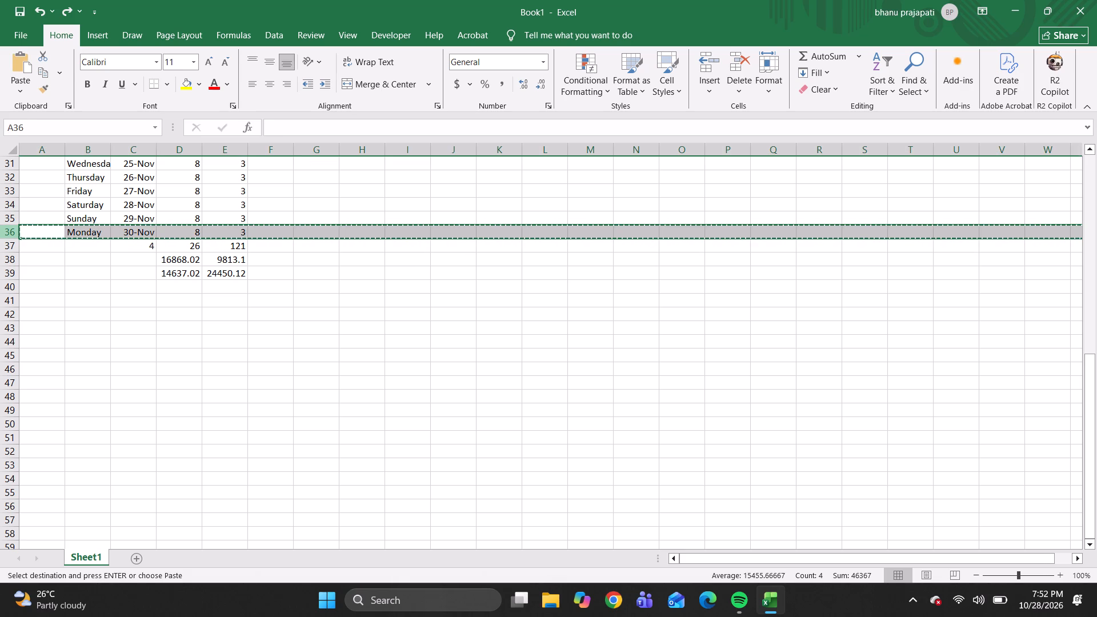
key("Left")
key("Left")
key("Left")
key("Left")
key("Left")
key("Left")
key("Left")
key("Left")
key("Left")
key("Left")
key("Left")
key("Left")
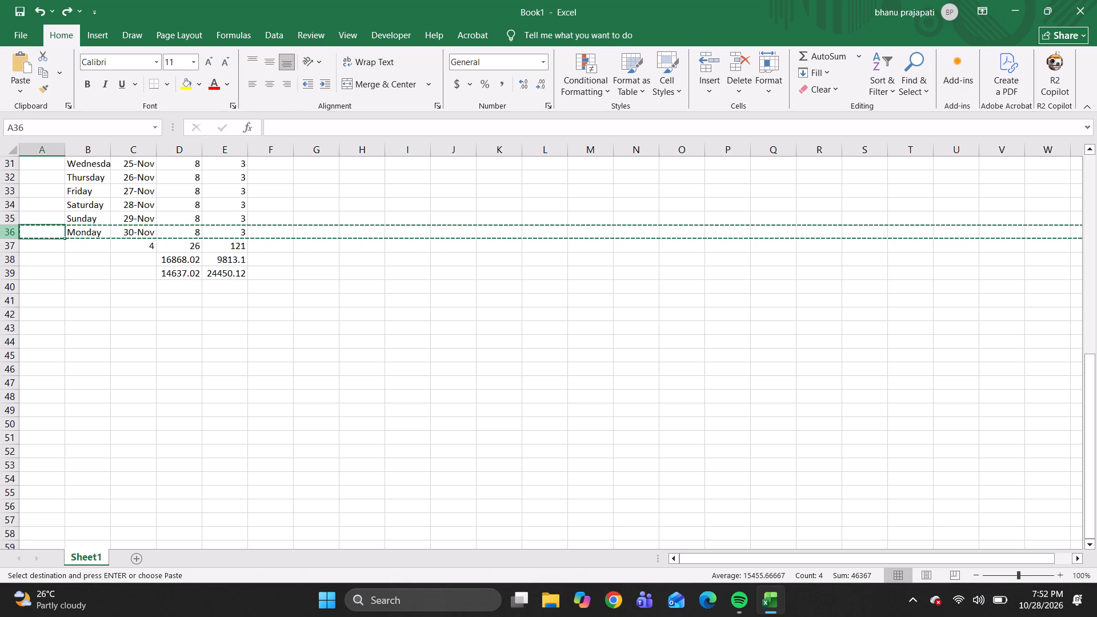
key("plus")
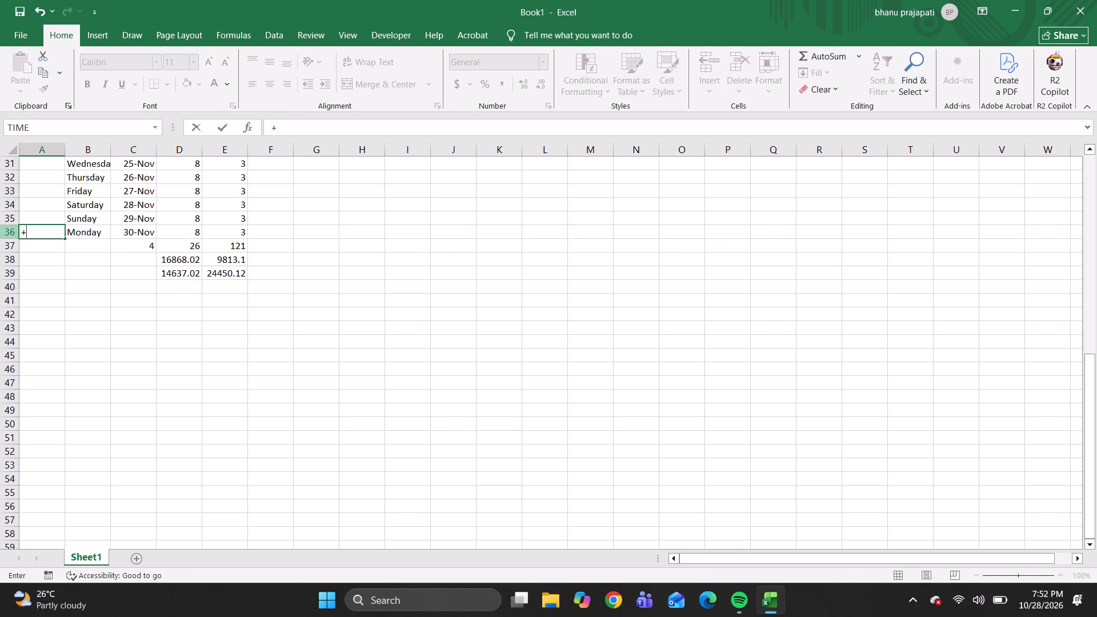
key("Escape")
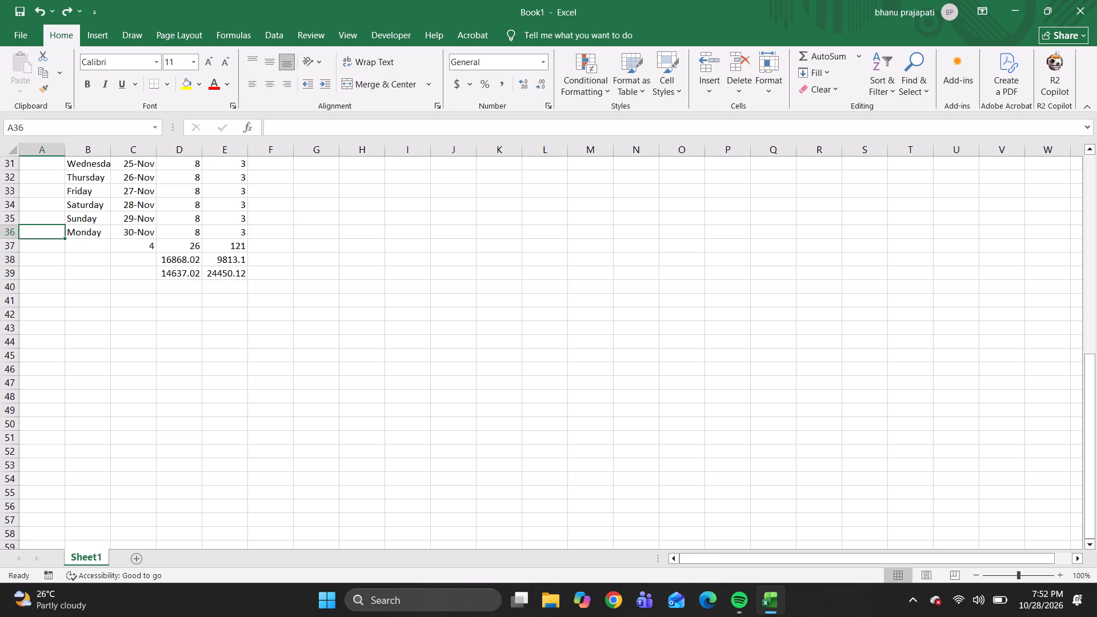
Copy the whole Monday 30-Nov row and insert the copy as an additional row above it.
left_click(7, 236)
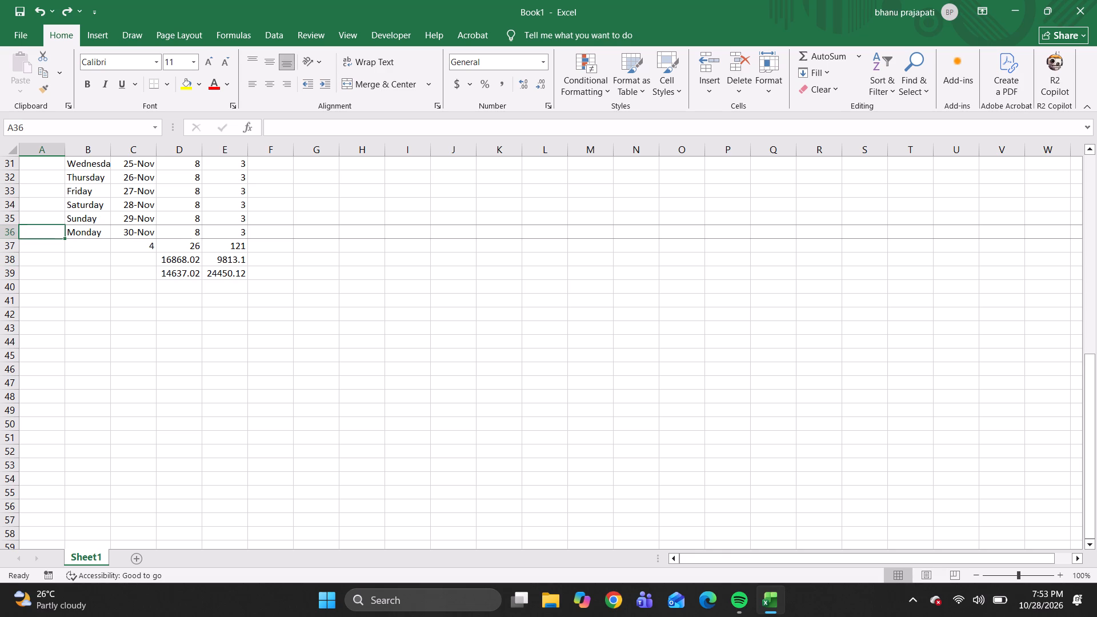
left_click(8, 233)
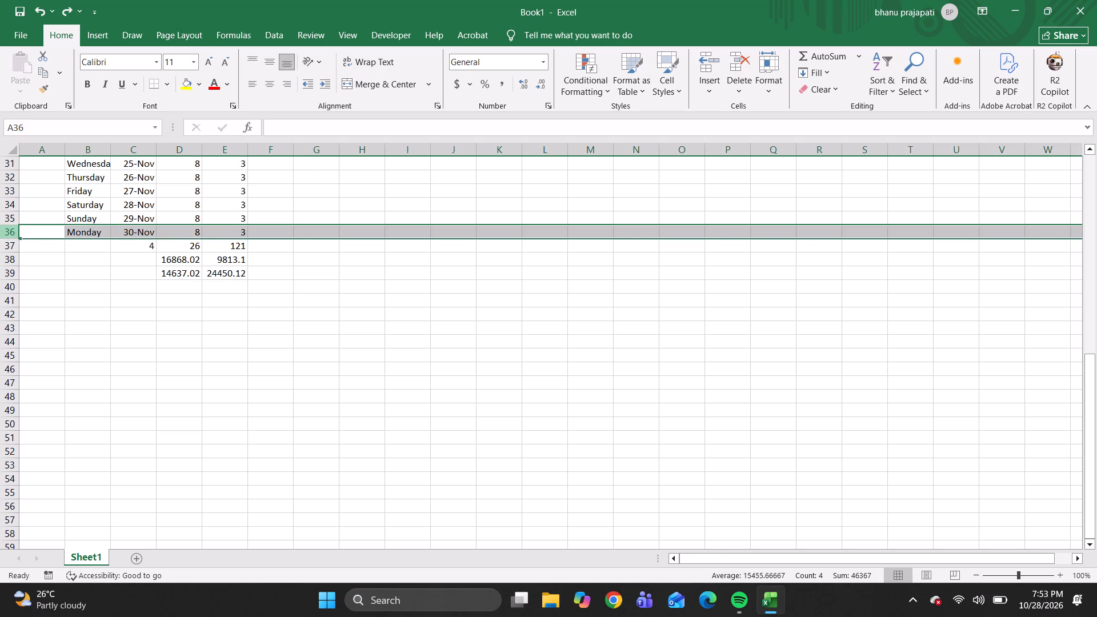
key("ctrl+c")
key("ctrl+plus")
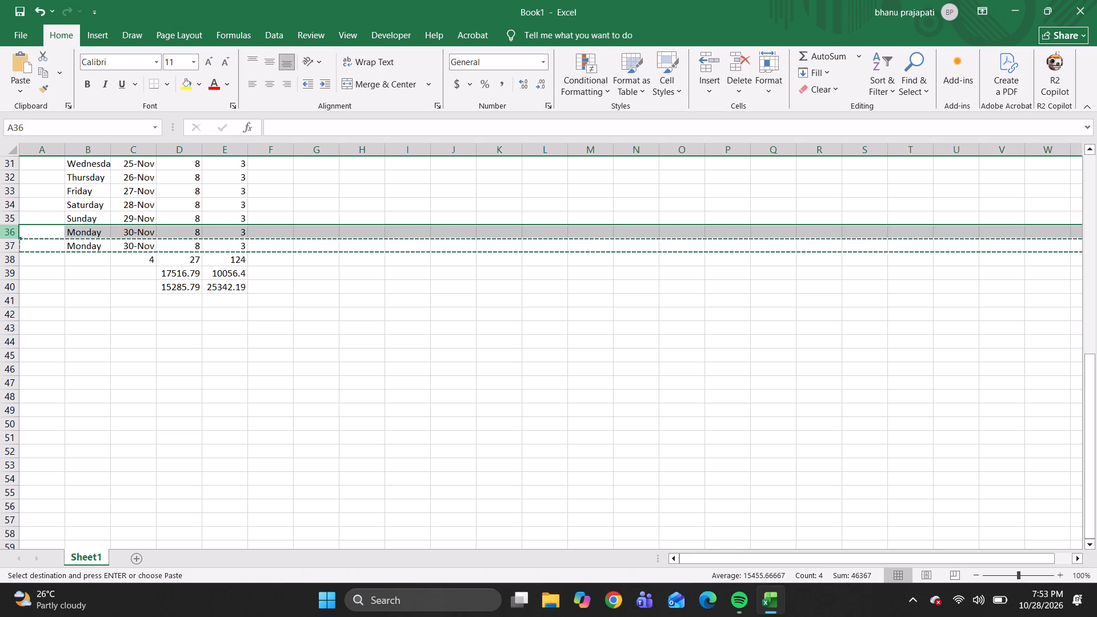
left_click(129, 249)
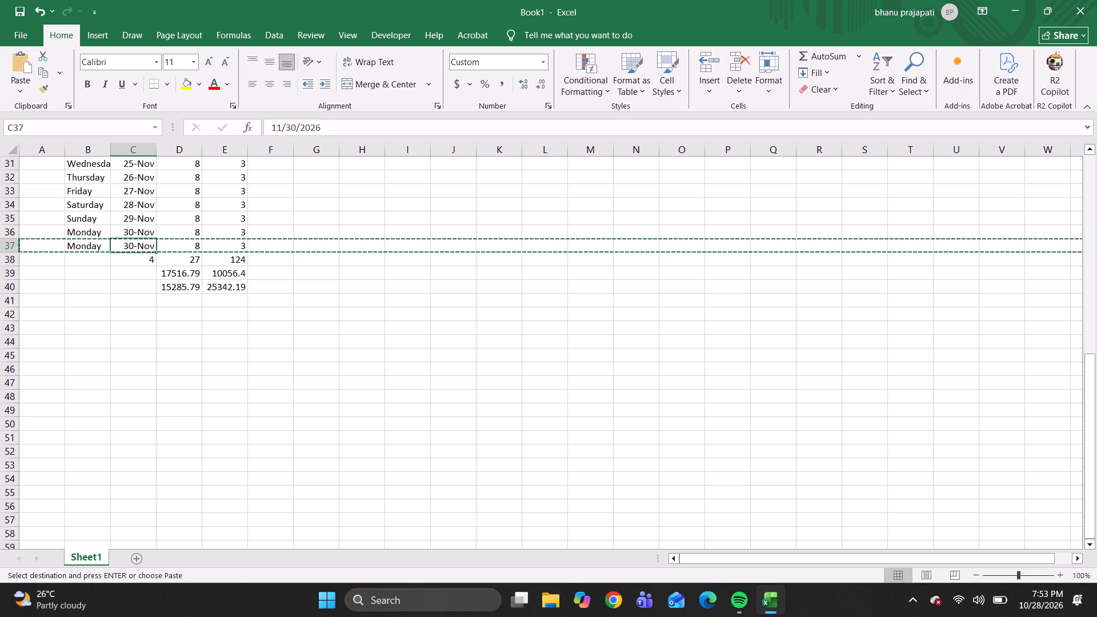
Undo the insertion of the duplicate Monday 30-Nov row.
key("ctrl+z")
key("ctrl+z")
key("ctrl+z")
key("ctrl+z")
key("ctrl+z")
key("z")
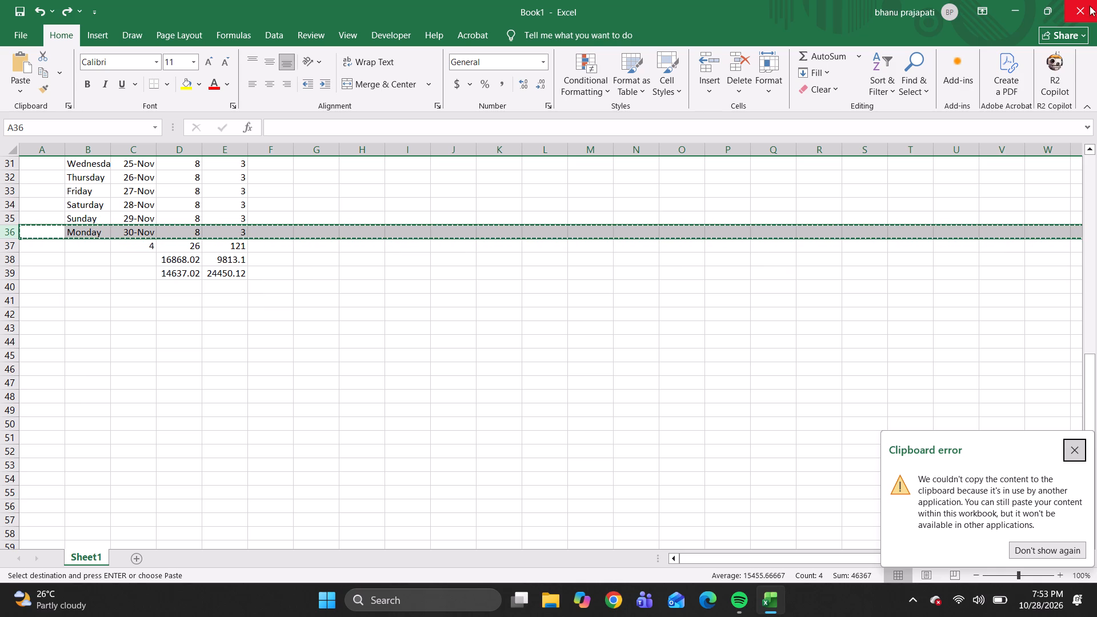
Close the Book1 workbook without saving it and discard the copied clipboard content.
left_click(1076, 10)
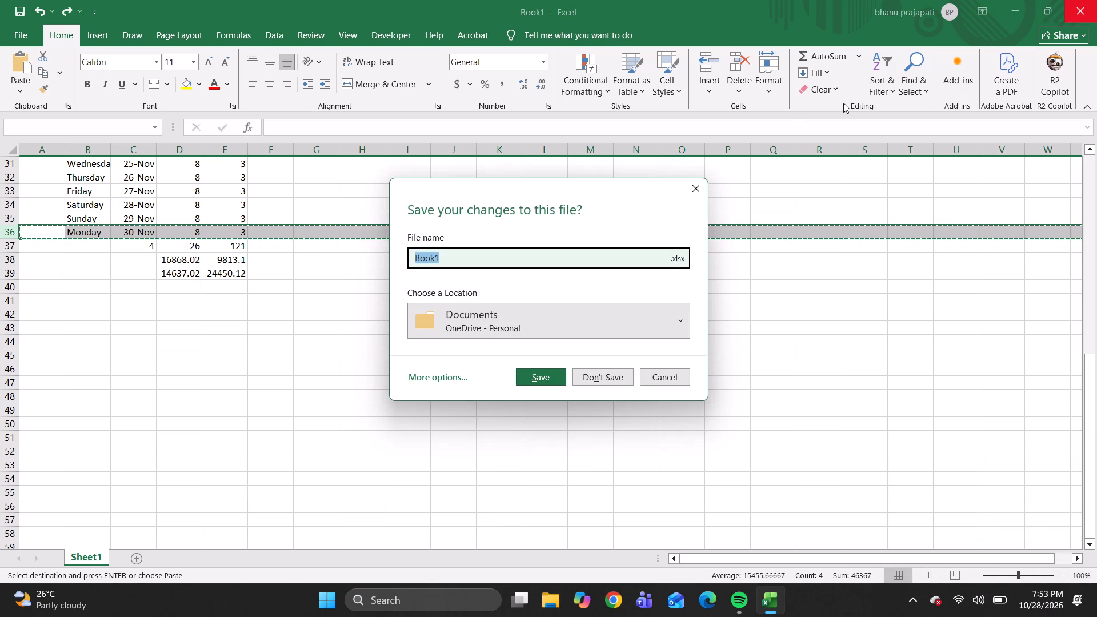
left_click(588, 380)
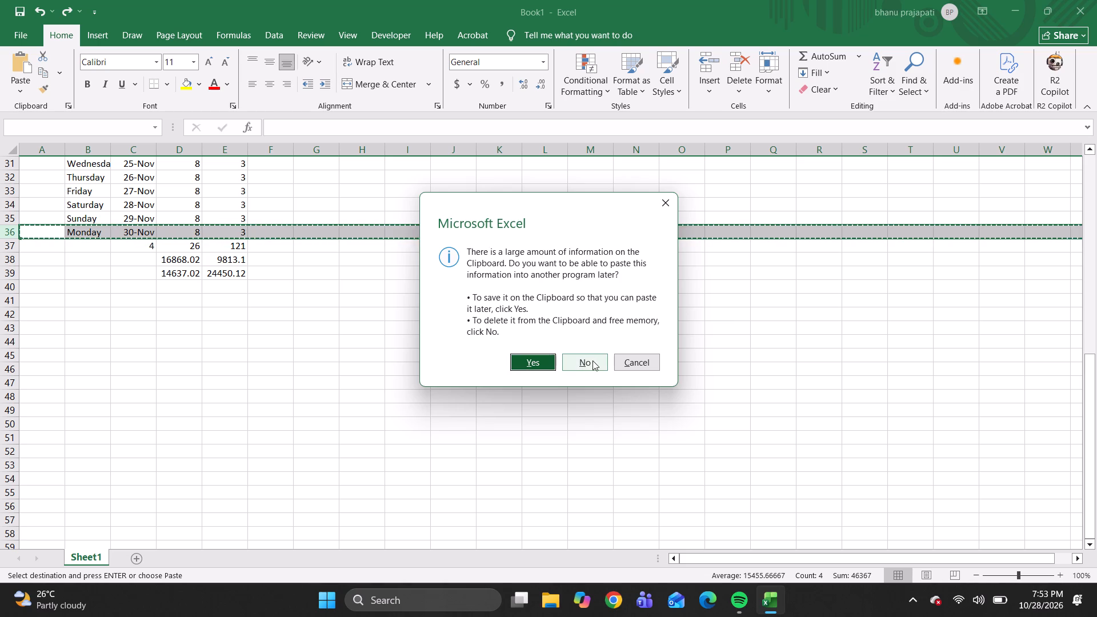
left_click(592, 360)
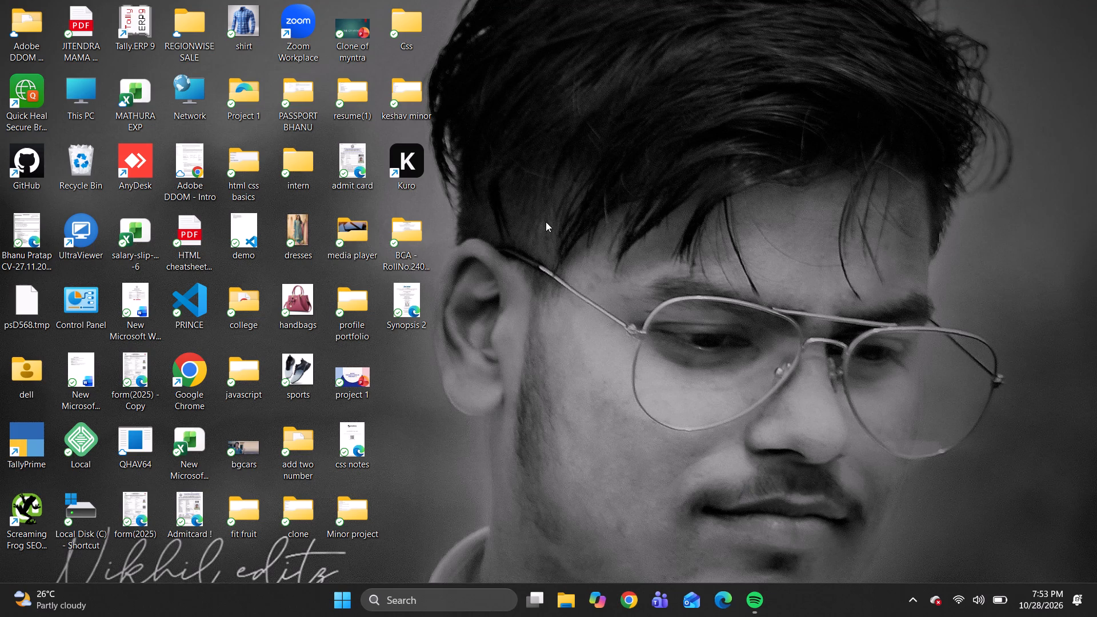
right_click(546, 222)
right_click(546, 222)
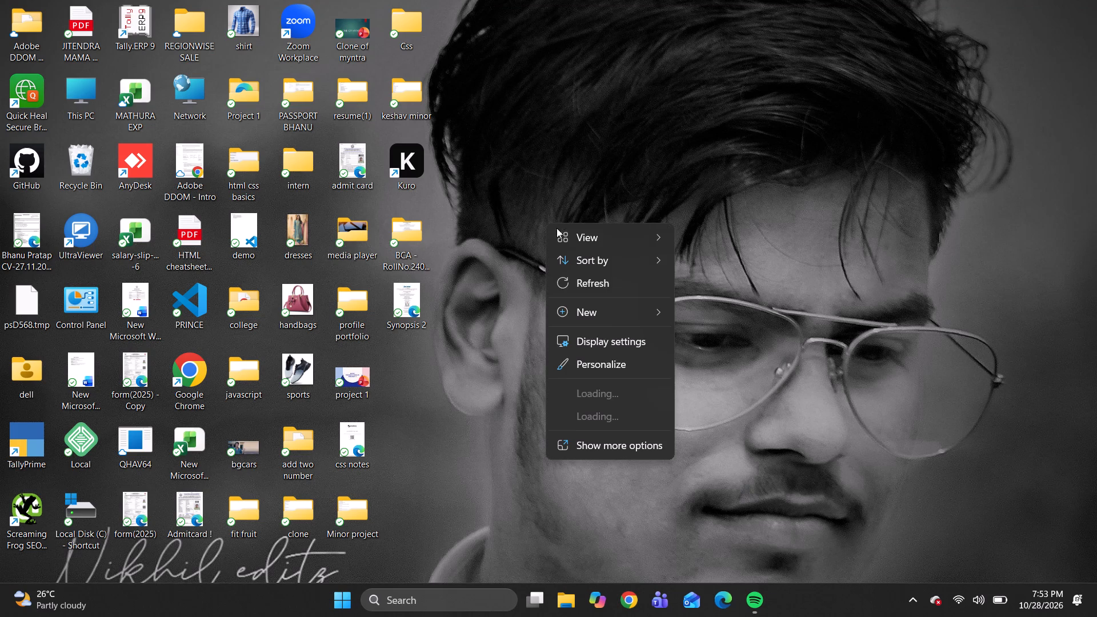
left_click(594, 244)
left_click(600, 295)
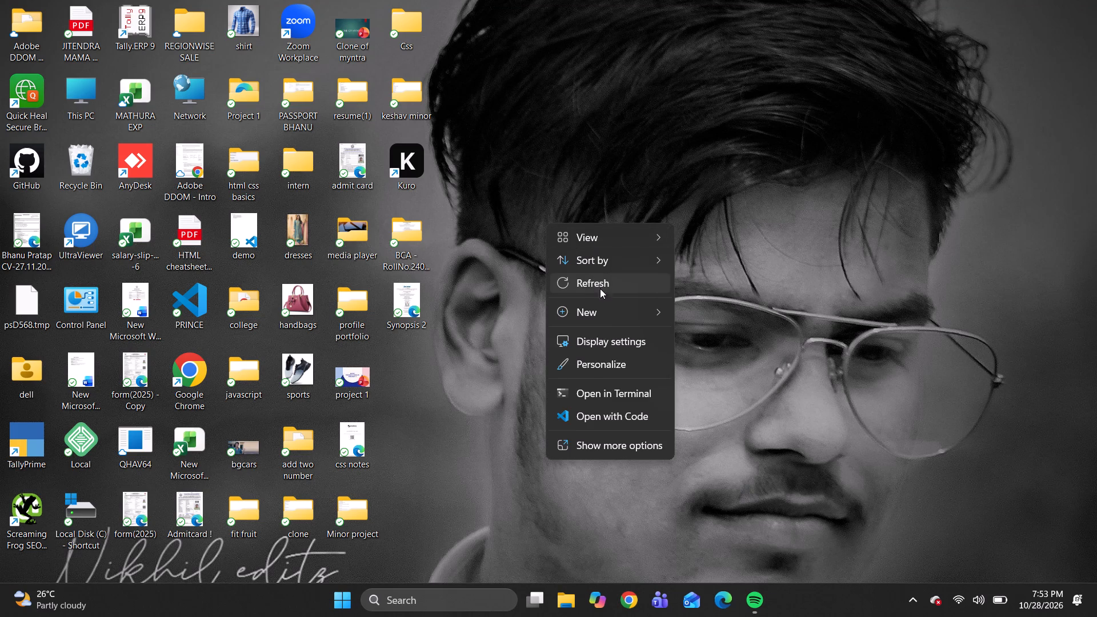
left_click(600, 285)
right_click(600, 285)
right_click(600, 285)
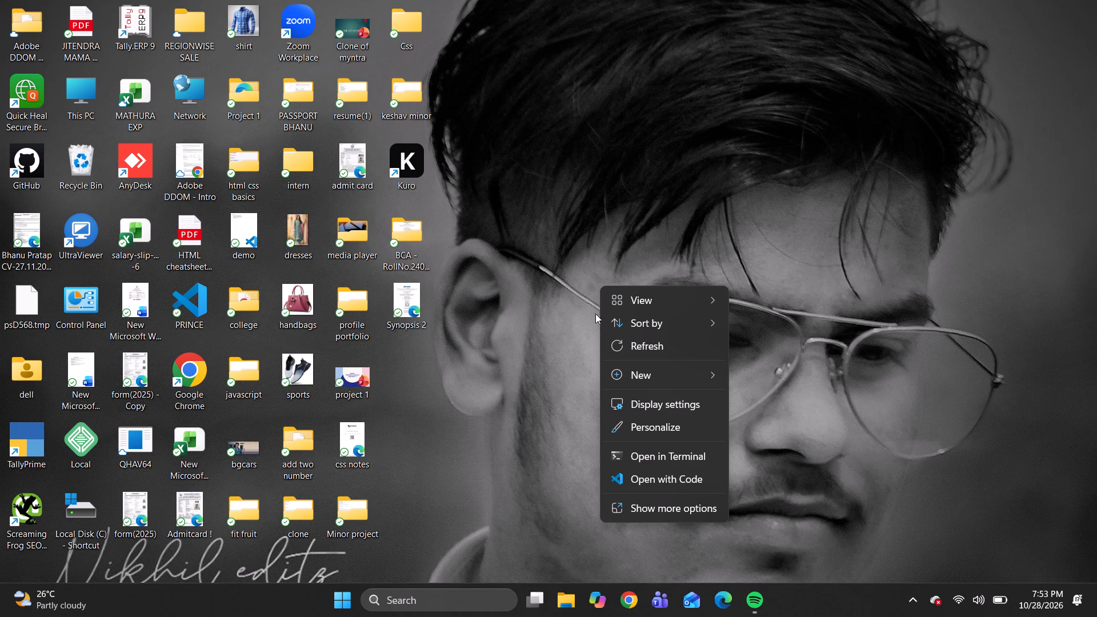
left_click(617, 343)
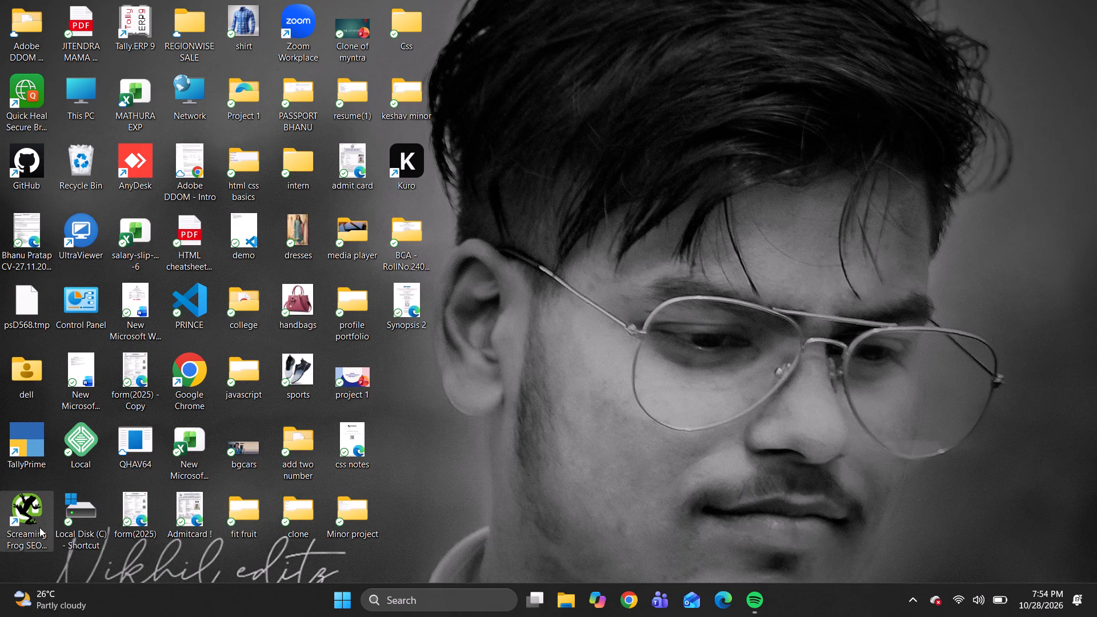
Open the Synopsis 2 PDF from the desktop to view its first page, and close it.
double_click(416, 304)
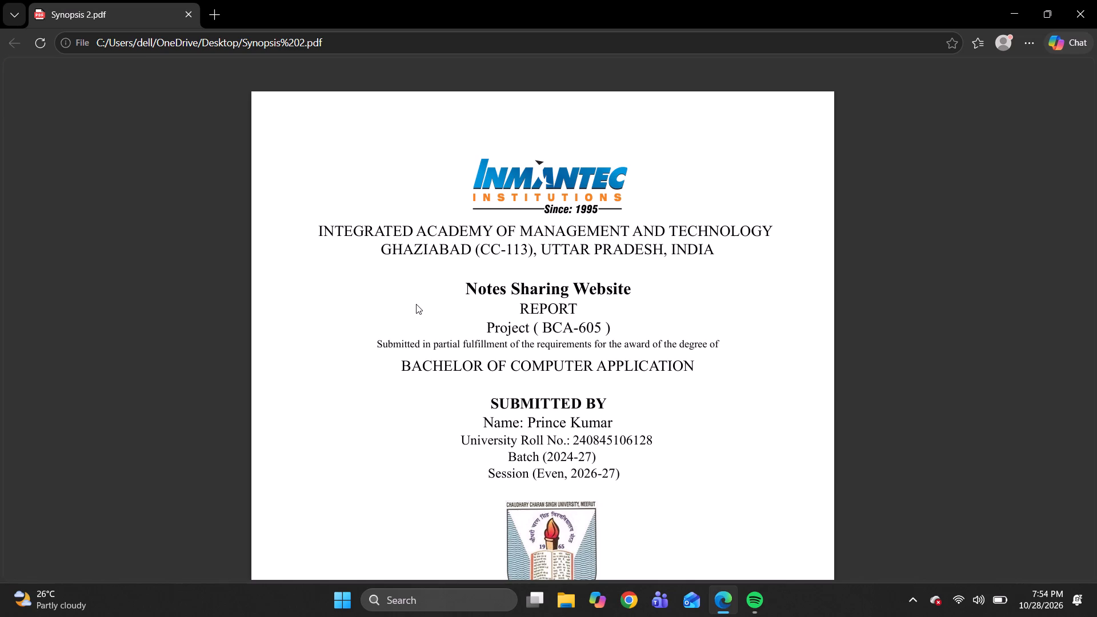
left_click(1094, 1)
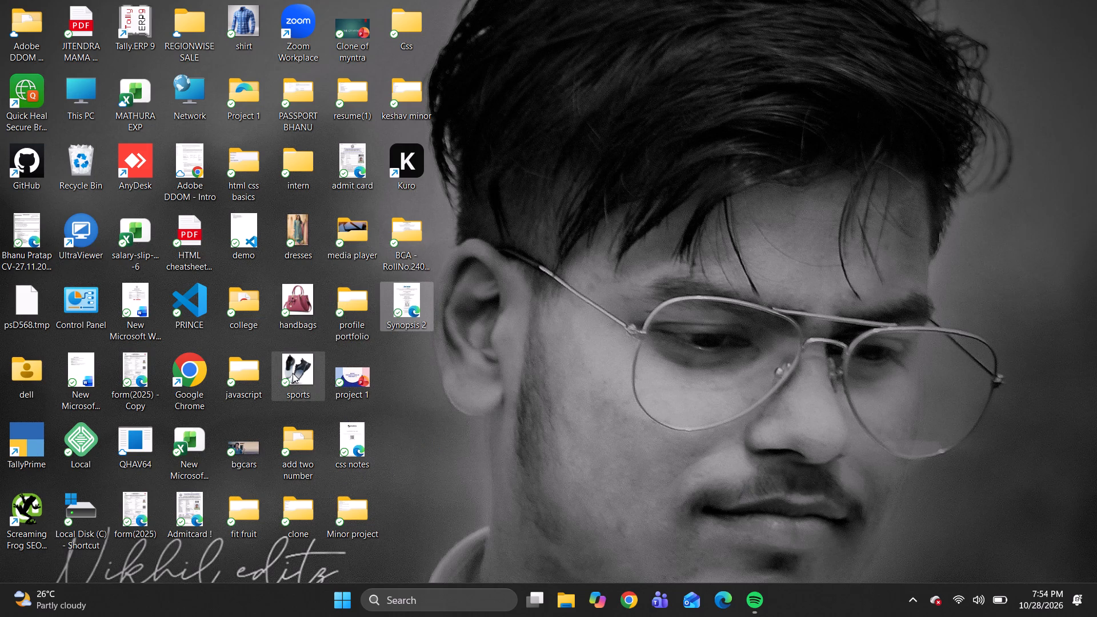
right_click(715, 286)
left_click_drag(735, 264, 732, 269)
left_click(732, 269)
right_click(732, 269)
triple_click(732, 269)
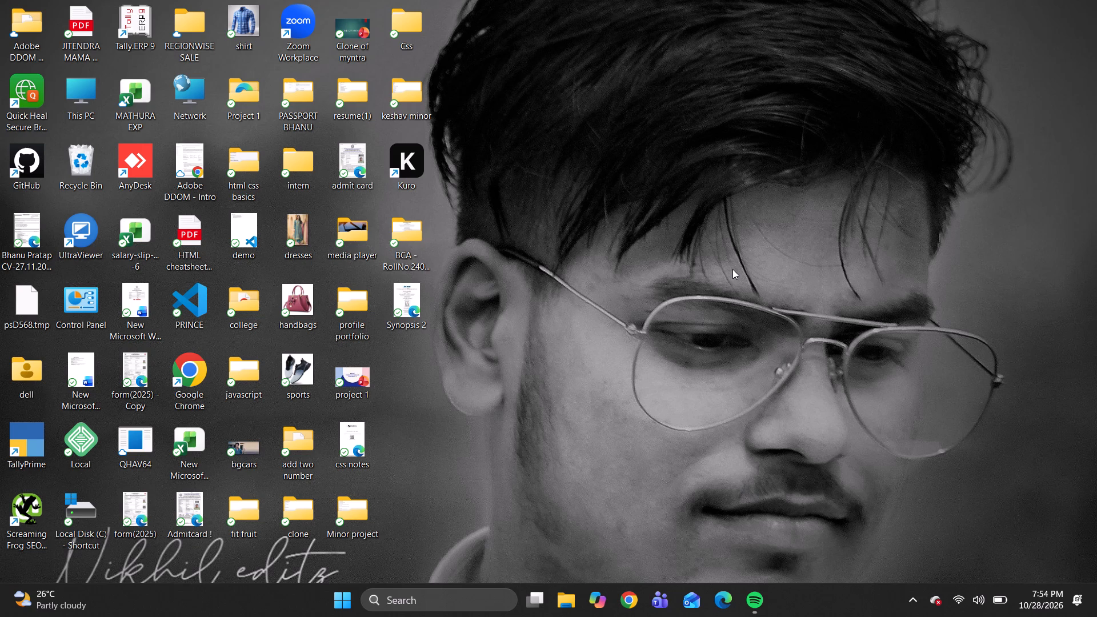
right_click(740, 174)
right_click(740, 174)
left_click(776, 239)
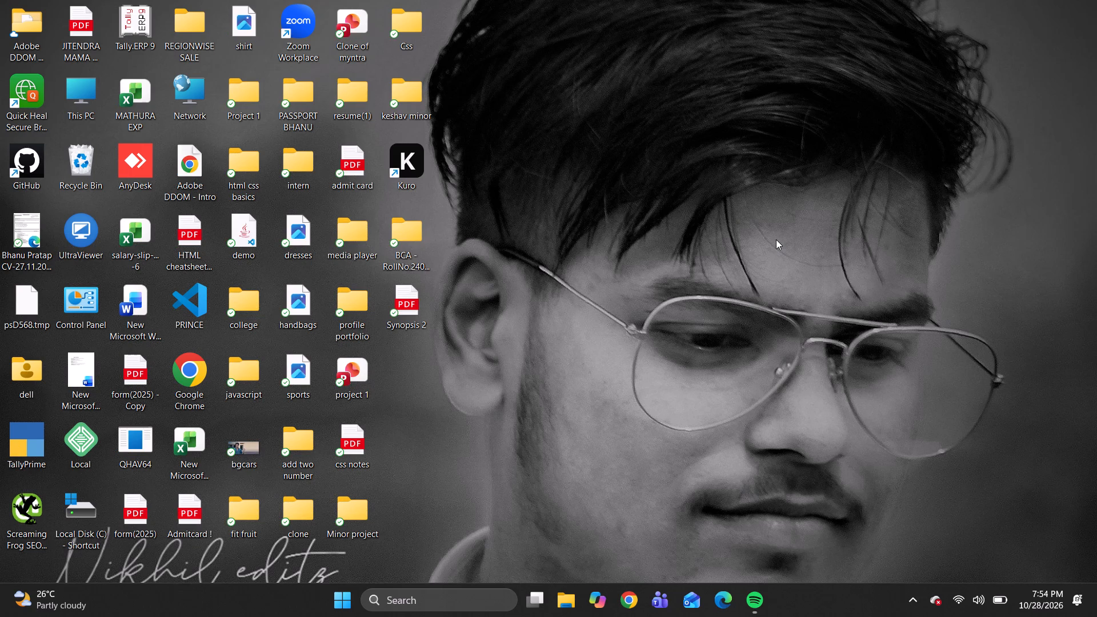
Shut down the computer.
key("alt+F4")
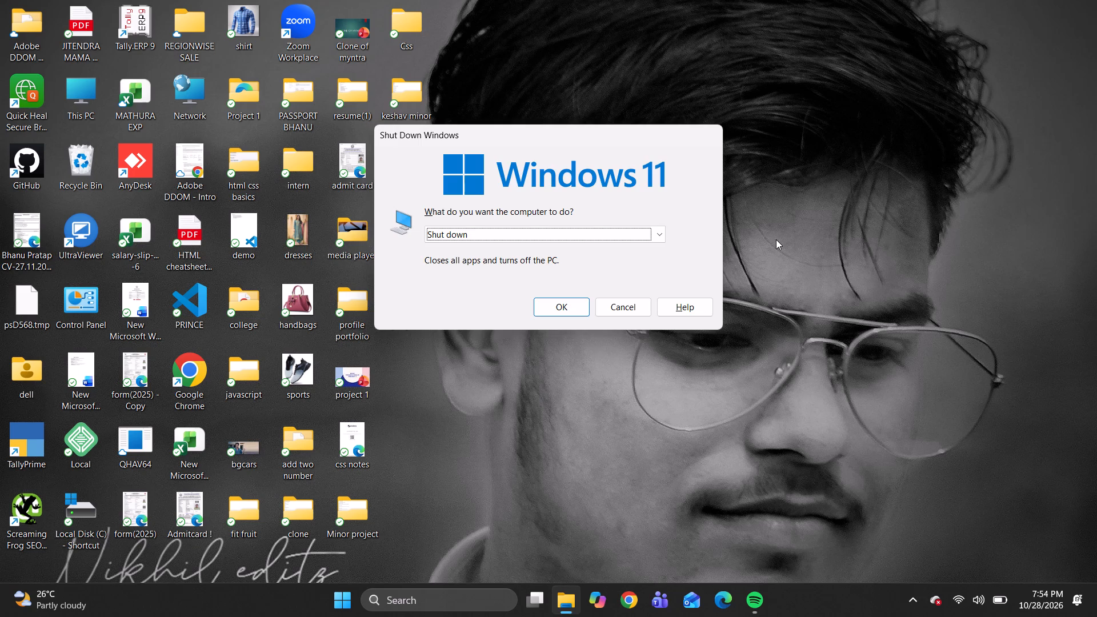
key("Return")
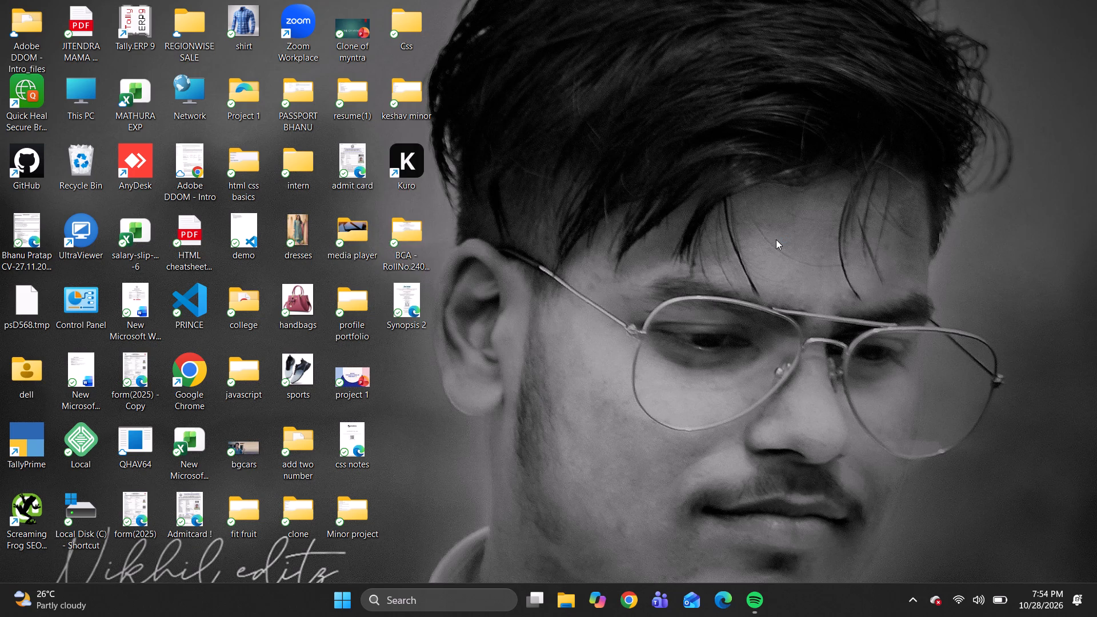